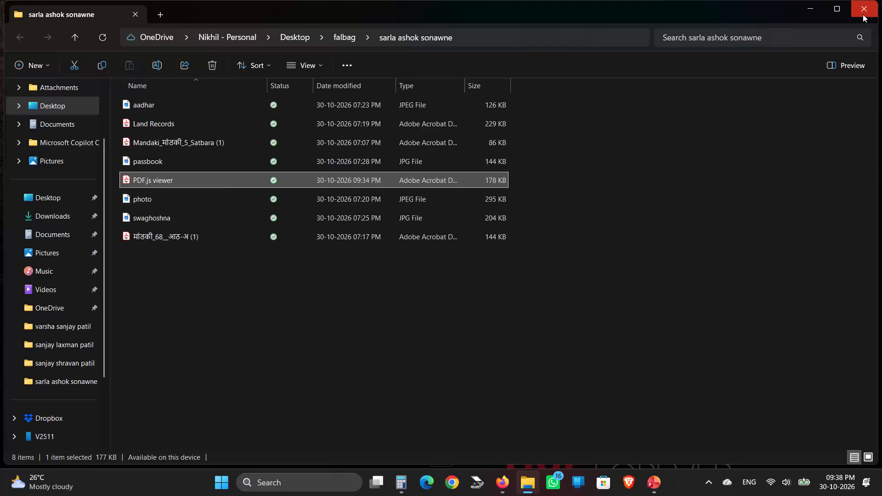
# Close the open folder window, switch to Firefox and close the old policy acknowledgement tab and the blank tabs.
pyautogui.click(863, 13)
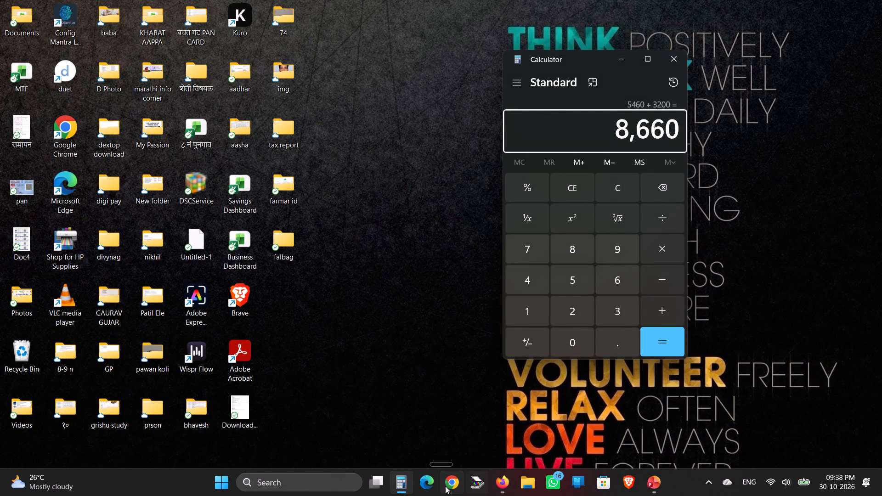
pyautogui.click(502, 485)
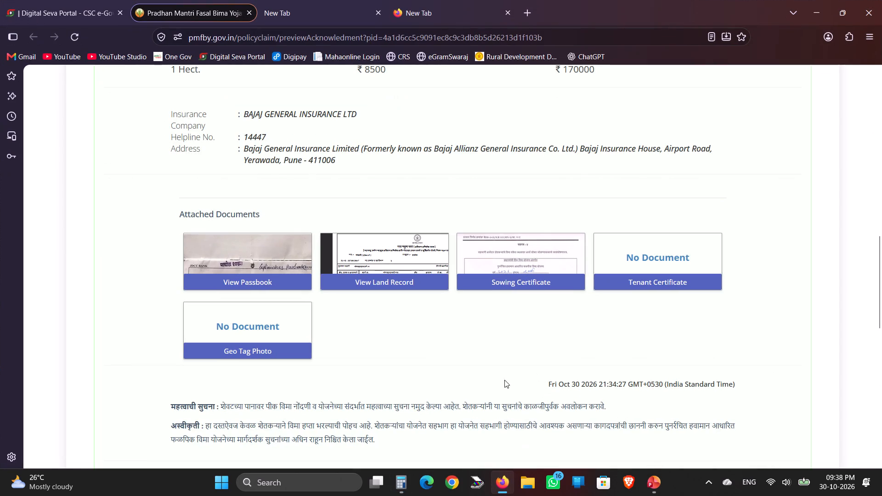
pyautogui.click(251, 11)
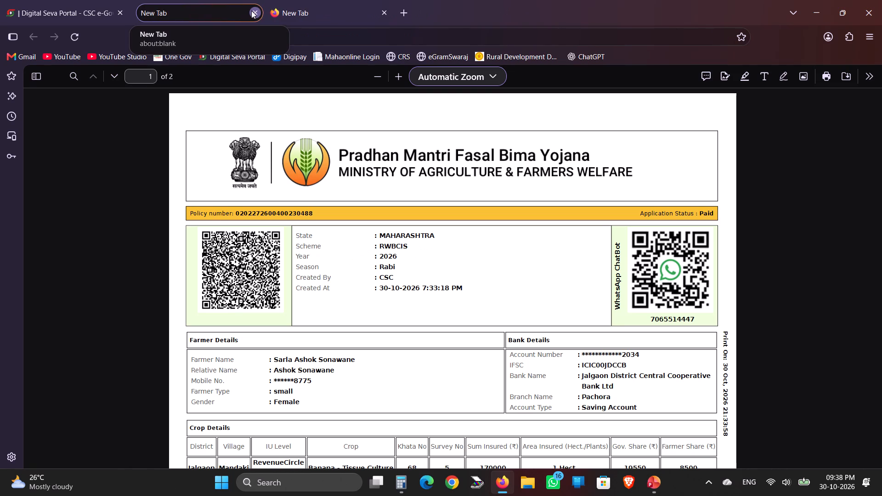
pyautogui.click(197, 9)
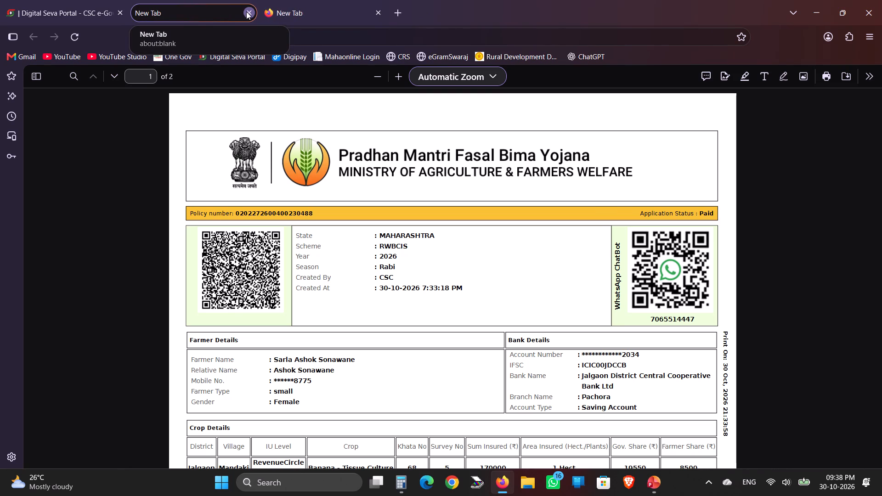
pyautogui.click(250, 11)
pyautogui.click(248, 11)
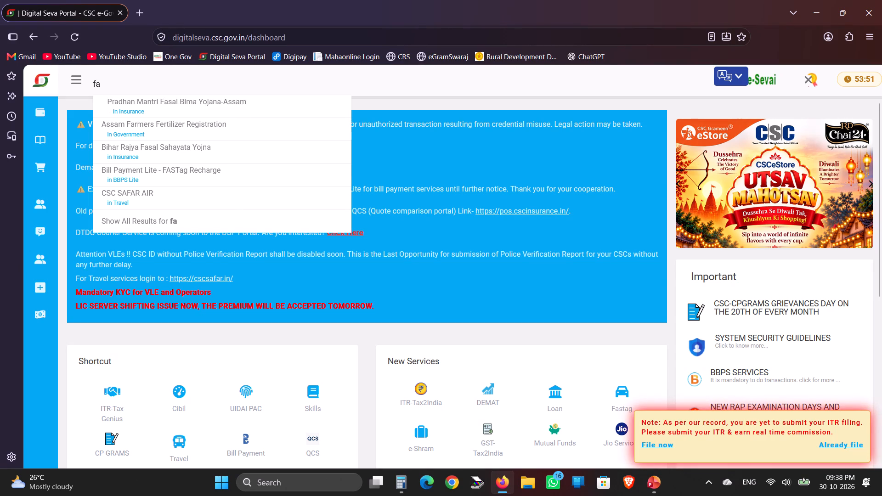
# Open the Pradhan Mantri Fasal Bima Yojana service from the portal's search suggestions and sign in through CSC Connect.
pyautogui.click(137, 94)
pyautogui.click(140, 98)
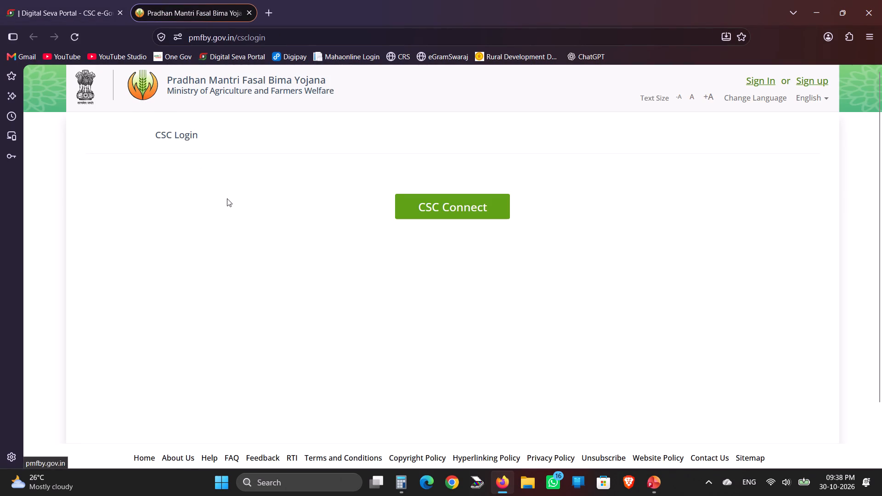
pyautogui.click(467, 208)
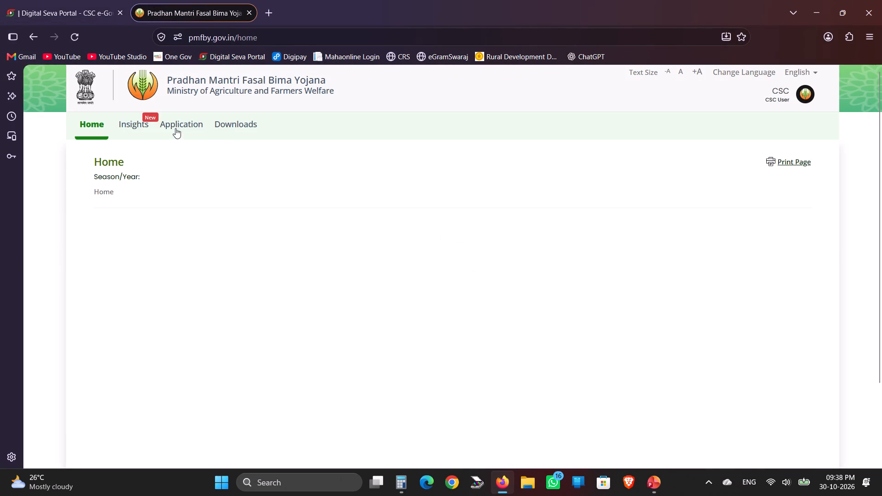
# Open the applications section for Maharashtra, 2026, Rabi, Weather based crop insurance scheme.
pyautogui.click(175, 124)
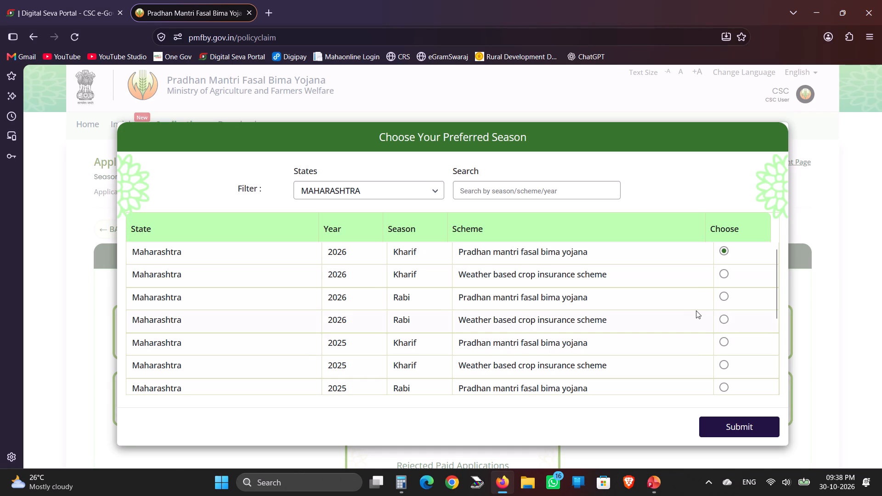
pyautogui.click(725, 323)
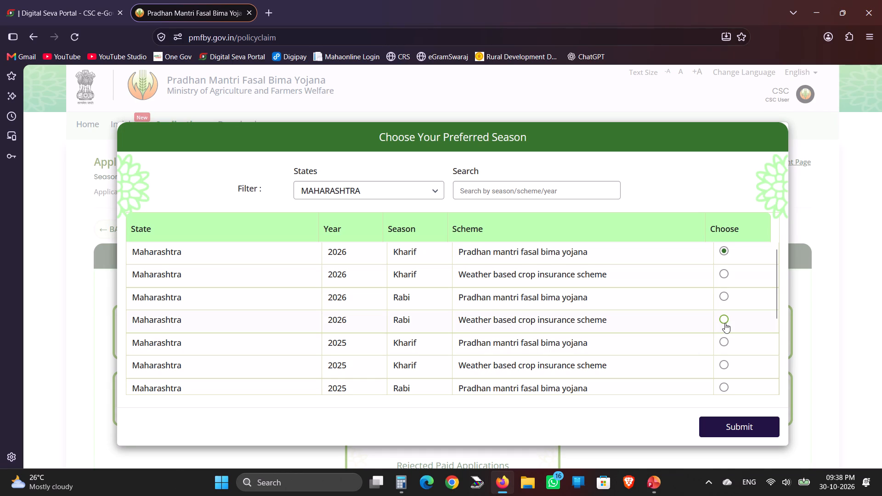
pyautogui.click(724, 317)
pyautogui.click(737, 423)
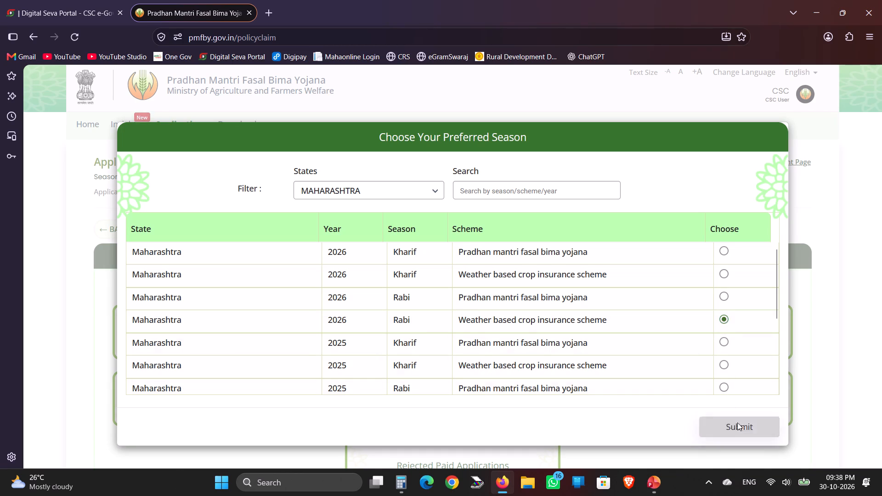
# Check the list of reverted applications and go back to the application categories.
pyautogui.click(450, 404)
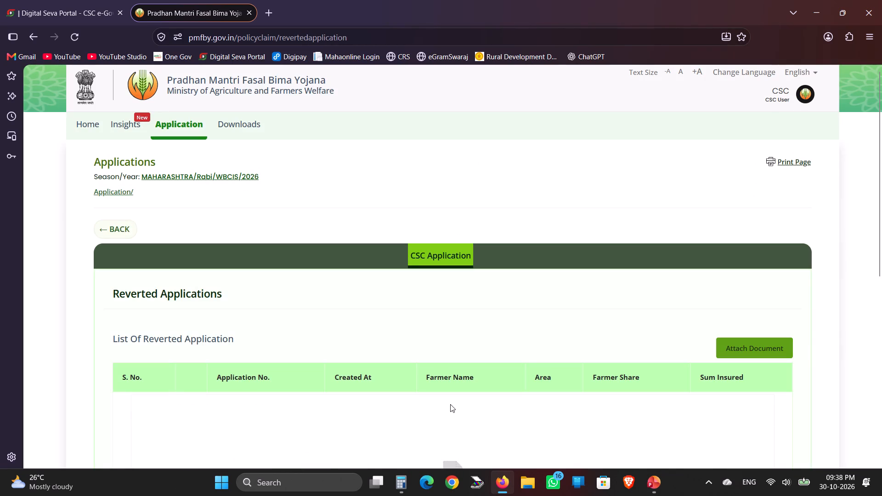
pyautogui.click(115, 216)
pyautogui.click(116, 225)
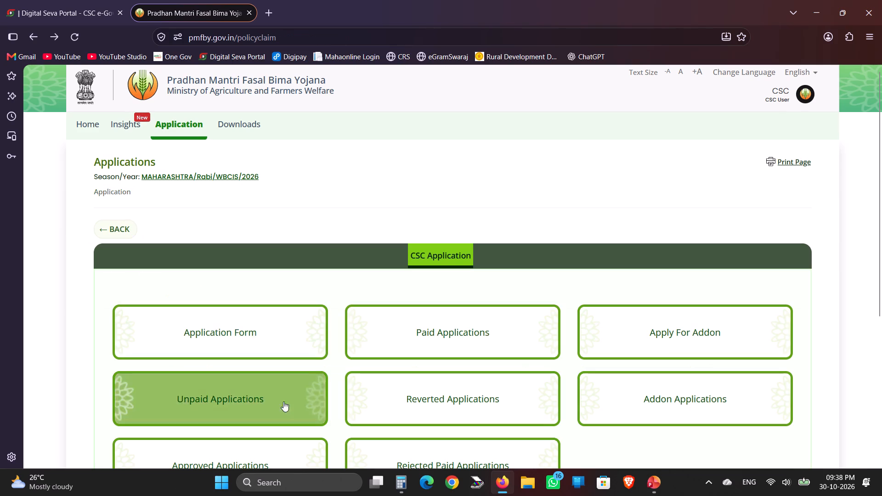
# Check the list of approved applications and go back to the application categories.
pyautogui.scroll(-3, 373, 369)
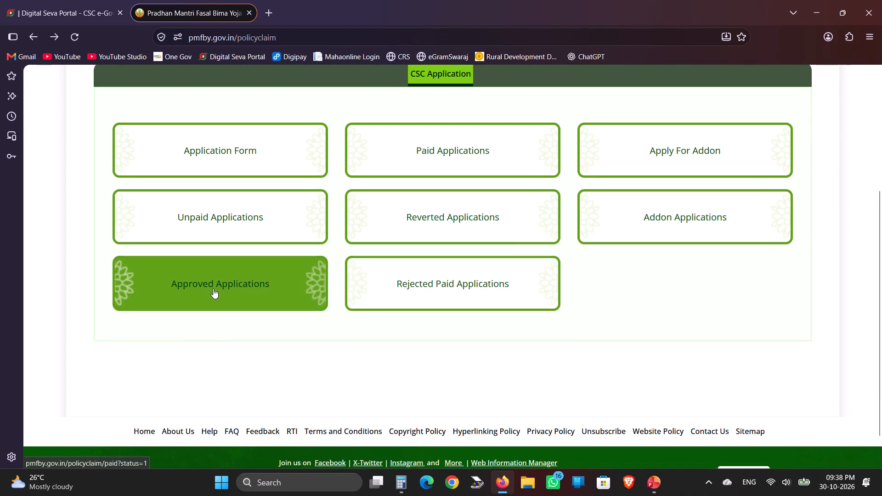
pyautogui.click(213, 288)
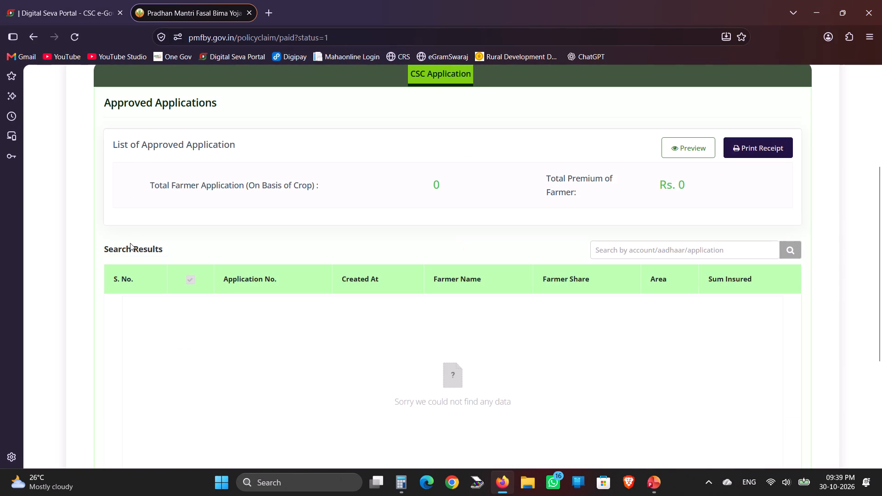
pyautogui.scroll(4, 230, 307)
pyautogui.click(125, 226)
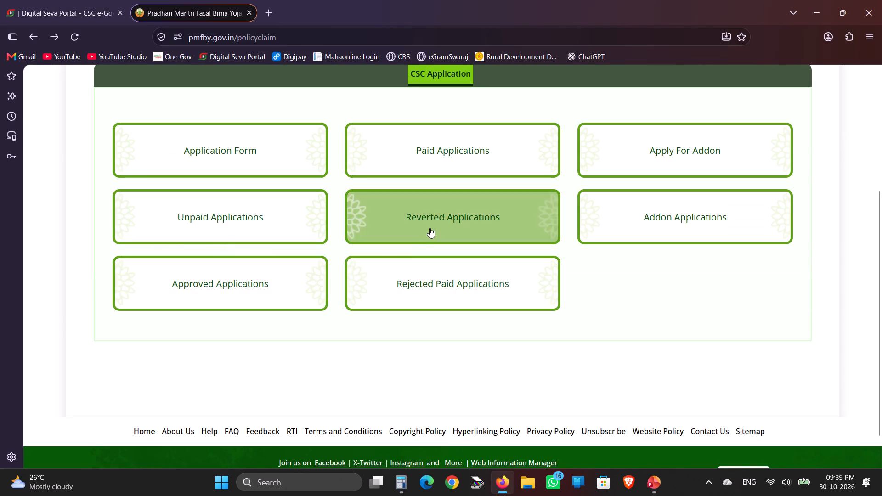
# Open the paid applications list and copy its whole results table, including the header row and all farmer rows.
pyautogui.click(430, 160)
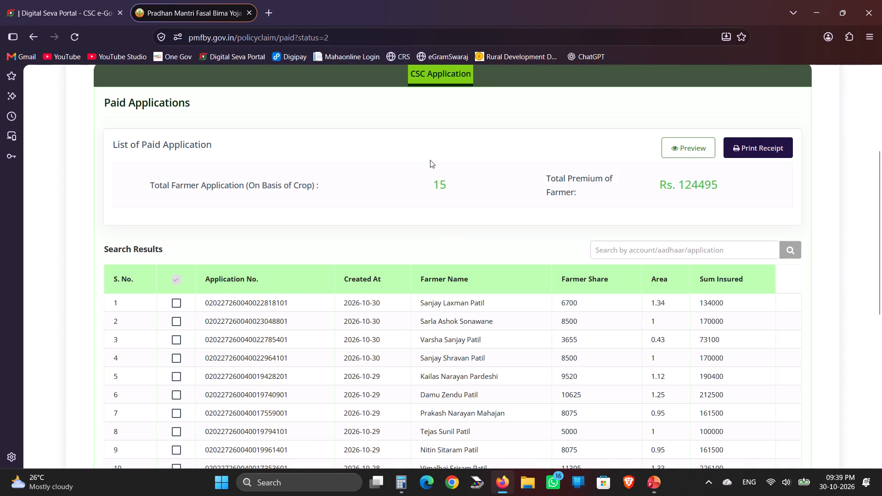
pyautogui.scroll(-2, 292, 316)
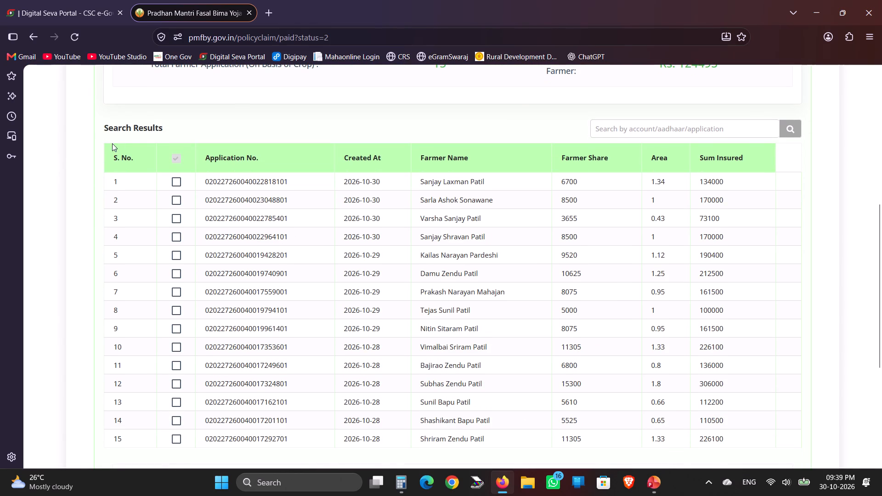
pyautogui.moveTo(112, 156); pyautogui.dragTo(621, 306)
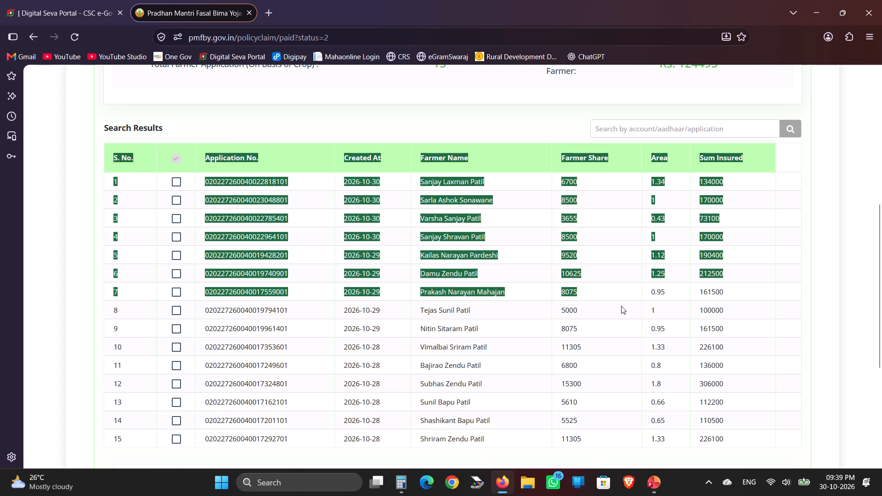
pyautogui.moveTo(621, 306); pyautogui.dragTo(737, 437)
pyautogui.scroll(-1, 720, 384)
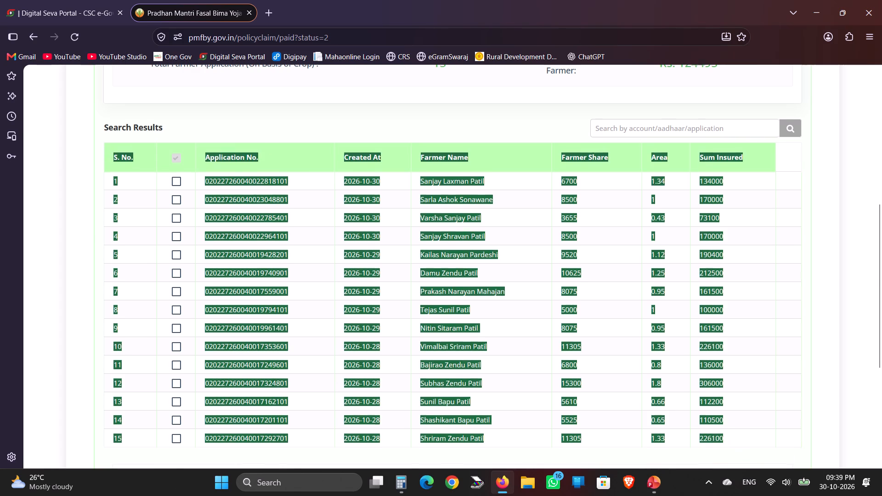
pyautogui.scroll(-2, 720, 383)
pyautogui.hotkey('ctrl', 'c')
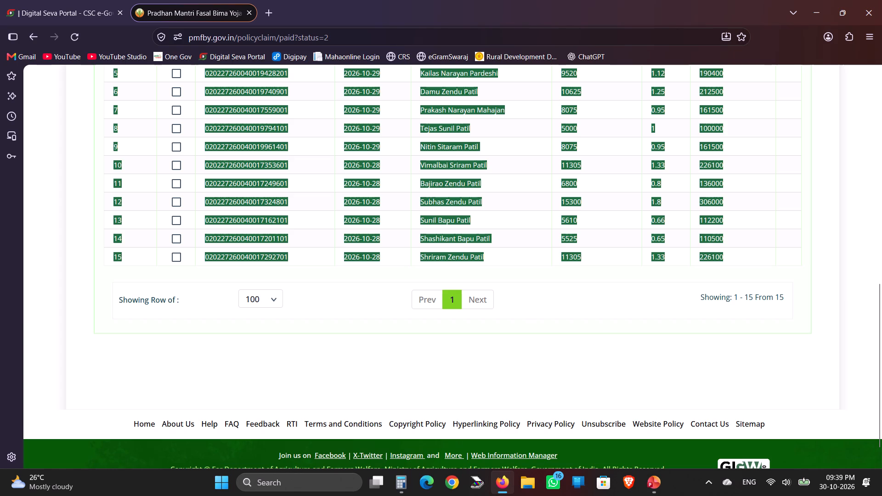
# Reload the Digital Seva Portal dashboard, dismiss the security alert and review the recent transactions.
pyautogui.click(66, 8)
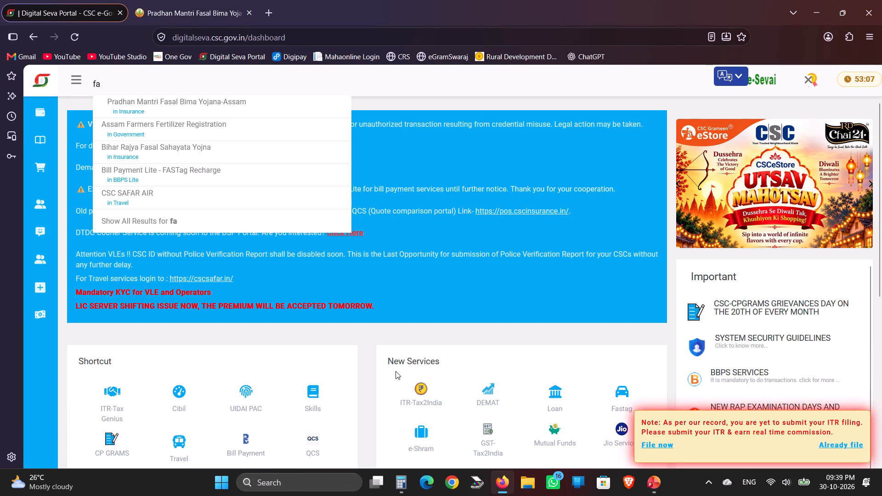
pyautogui.scroll(-7, 414, 341)
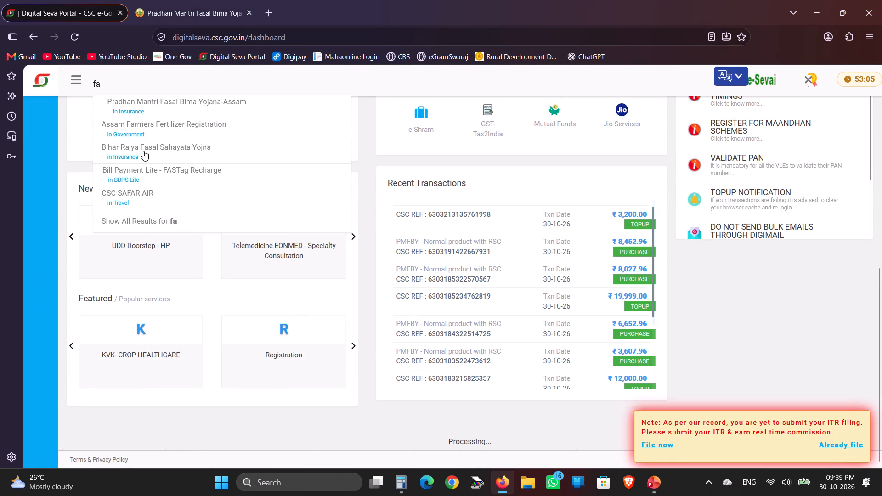
pyautogui.click(42, 68)
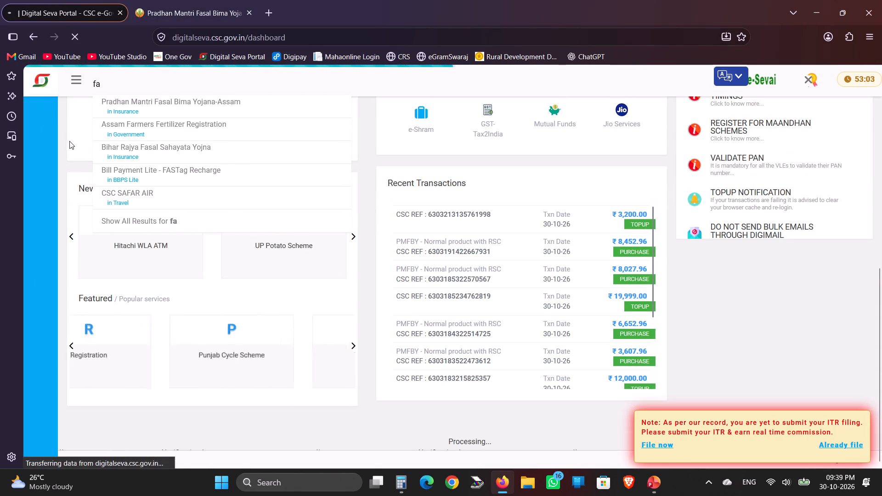
pyautogui.scroll(-4, 191, 112)
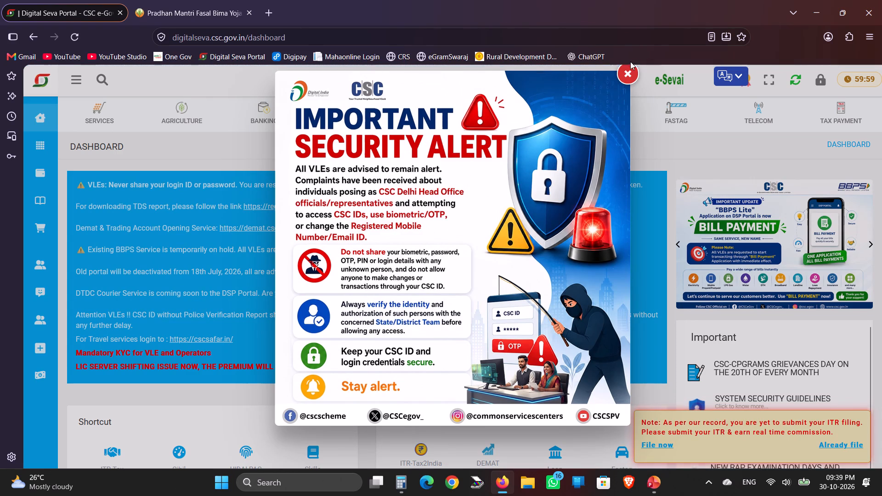
pyautogui.click(633, 73)
pyautogui.scroll(-4, 500, 197)
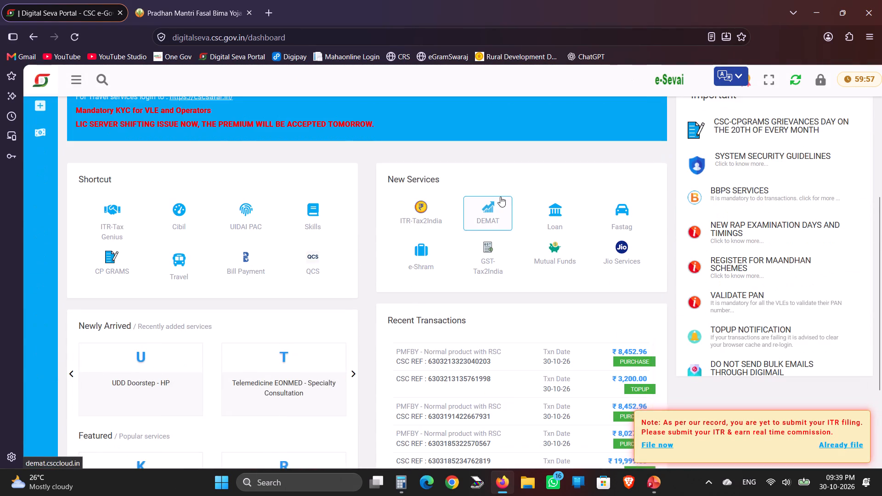
pyautogui.scroll(-2, 500, 197)
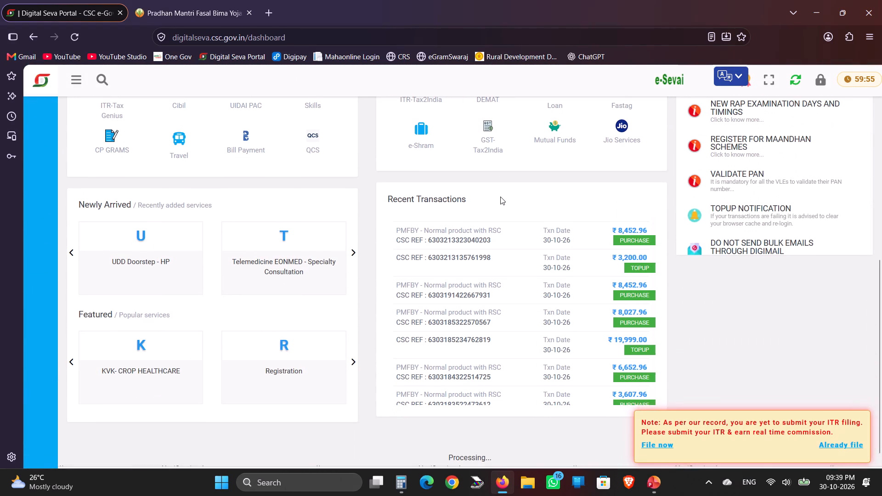
# Return to the paid applications list and copy the selected table again.
pyautogui.click(182, 11)
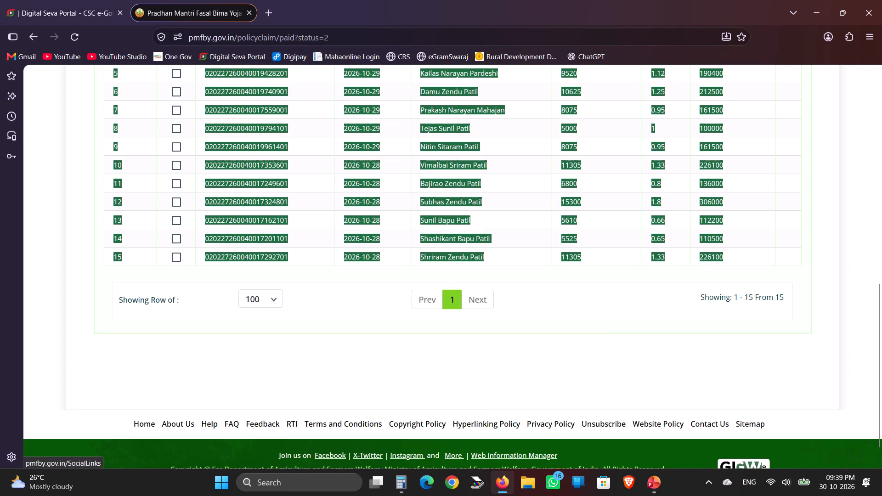
pyautogui.hotkey('ctrl', 'c')
# Open Excel and create a new blank workbook.
pyautogui.click(221, 473)
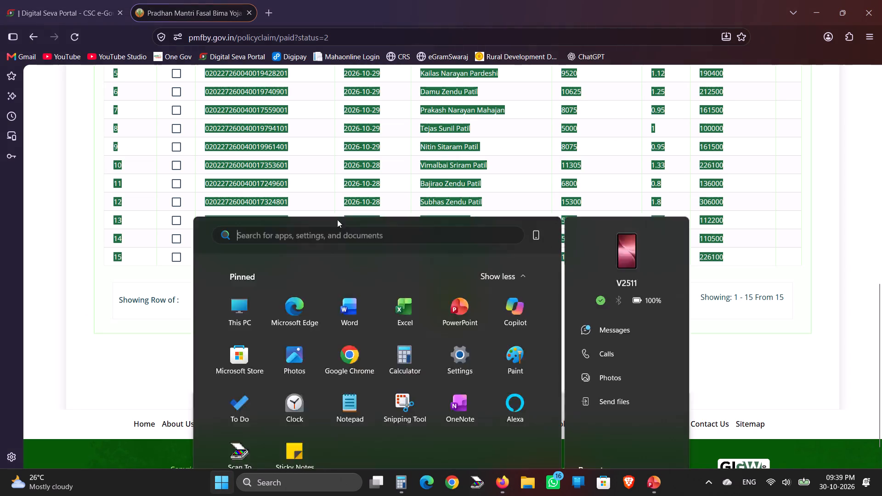
pyautogui.click(413, 138)
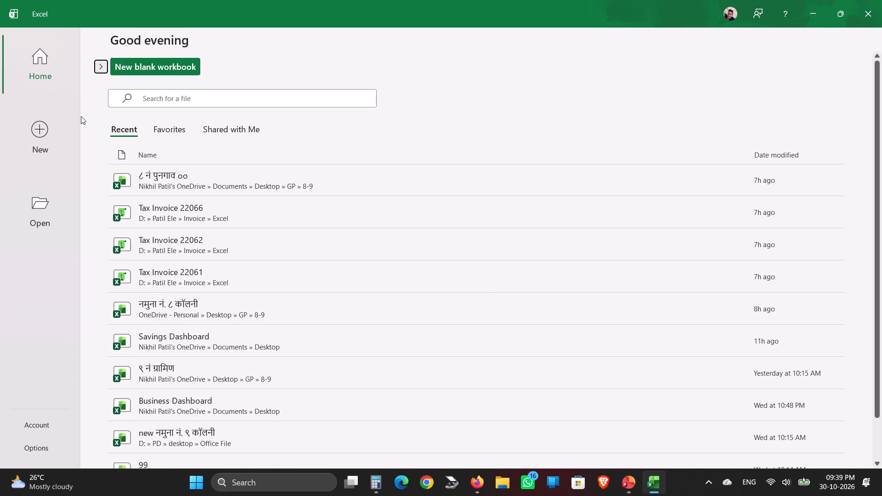
pyautogui.click(41, 132)
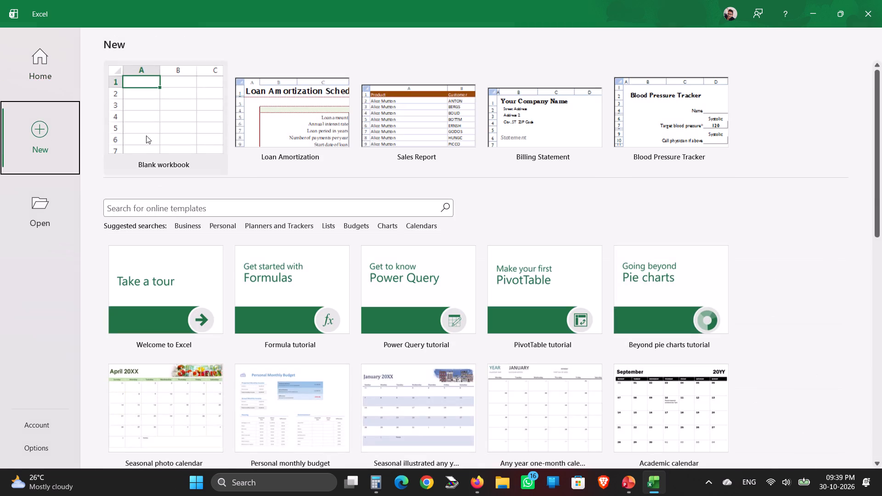
pyautogui.click(146, 130)
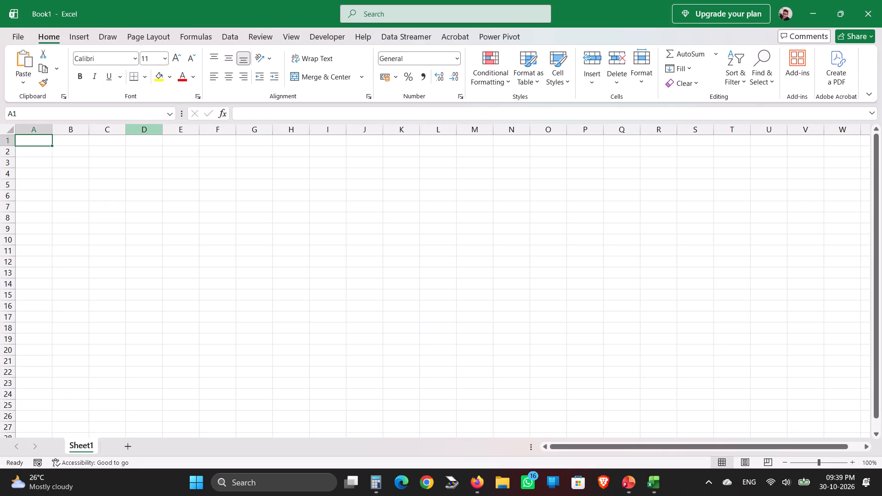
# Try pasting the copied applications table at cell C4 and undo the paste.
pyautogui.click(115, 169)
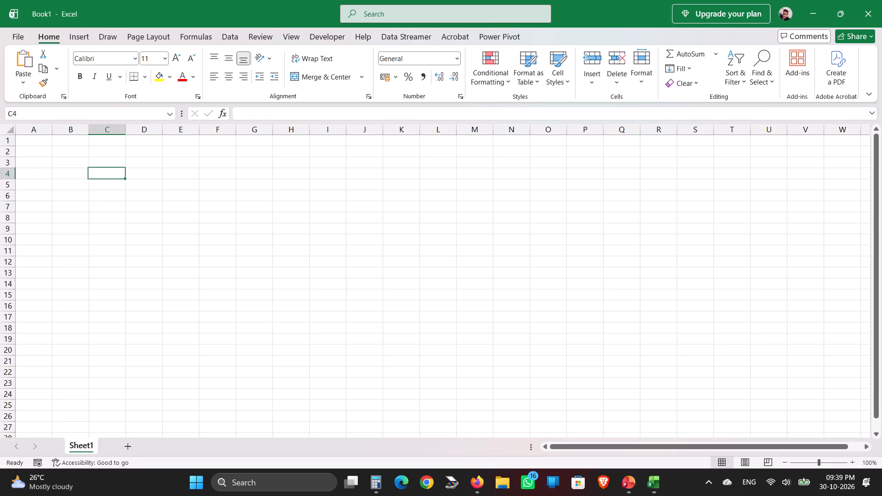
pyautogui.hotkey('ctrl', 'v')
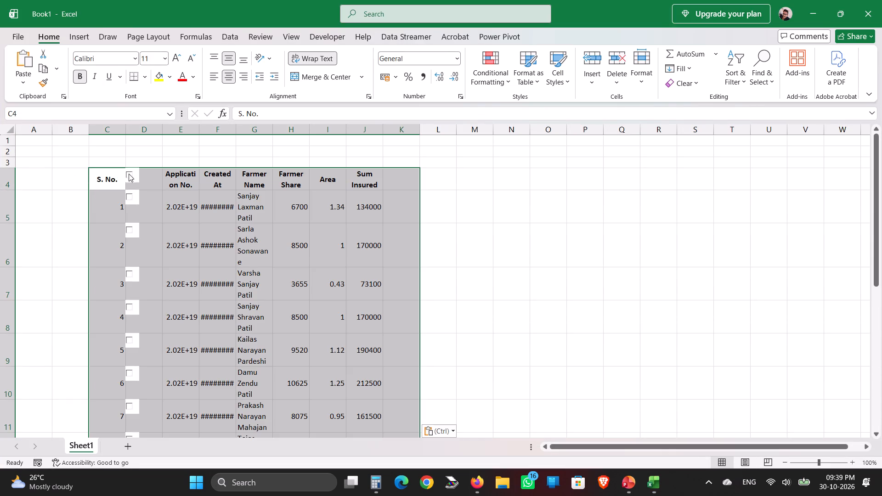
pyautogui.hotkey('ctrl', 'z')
# Paste the copied applications table at cell C4 with the destination formatting.
pyautogui.rightClick(119, 170)
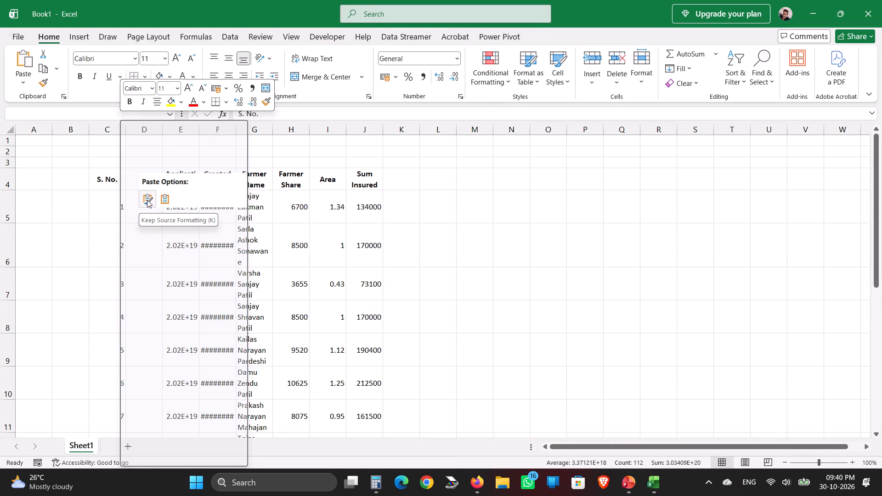
pyautogui.click(164, 199)
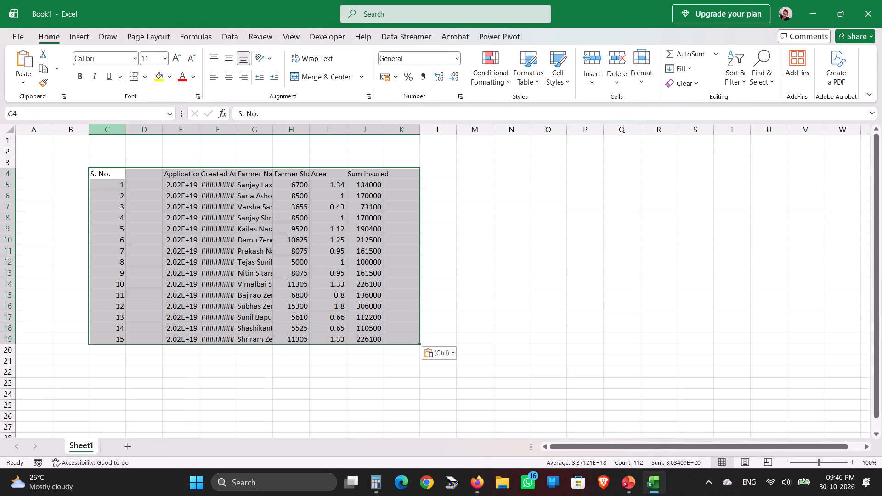
# Autofit the Application No. column and apply the Number format to the application numbers in E5:E19.
pyautogui.doubleClick(198, 129)
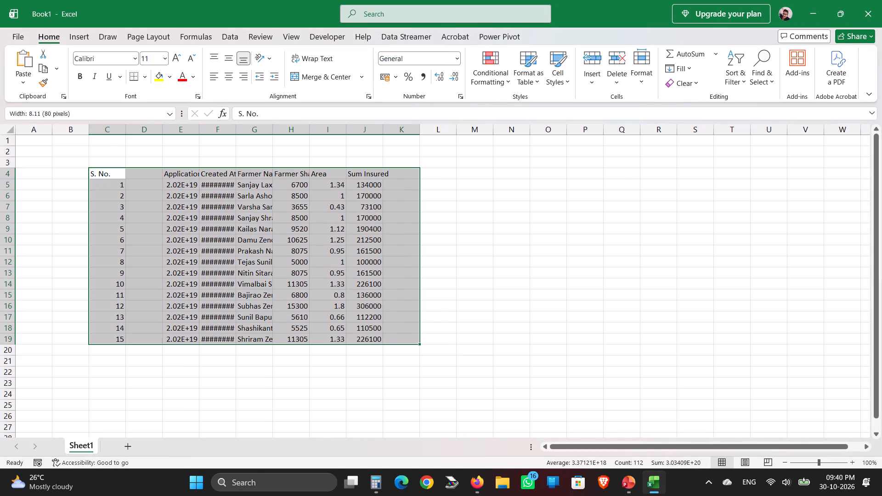
pyautogui.moveTo(195, 186); pyautogui.dragTo(198, 339)
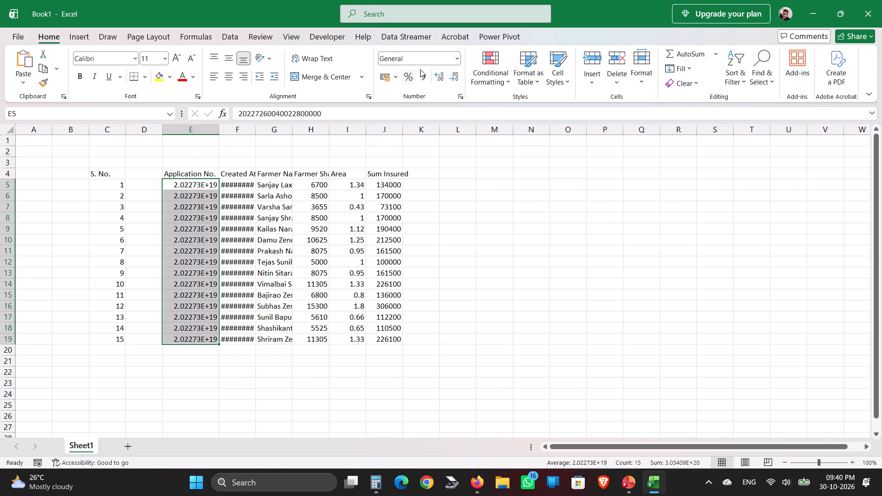
pyautogui.click(427, 60)
pyautogui.click(451, 58)
pyautogui.click(456, 60)
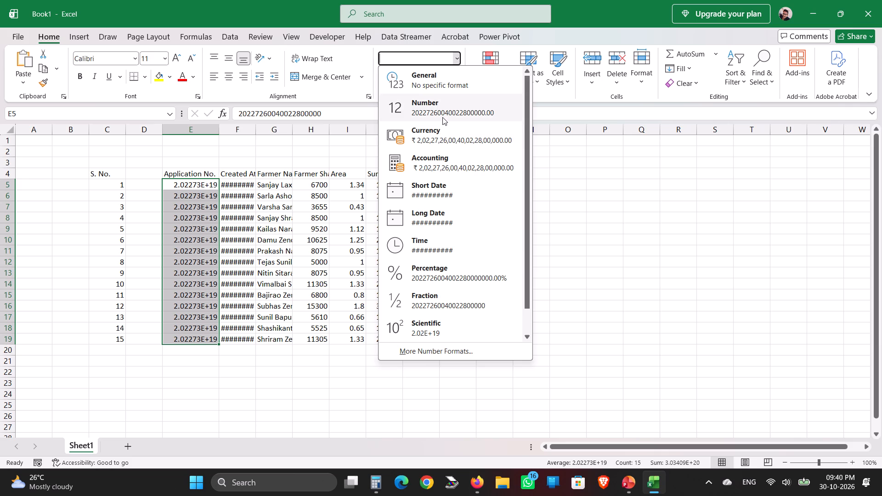
pyautogui.scroll(-7, 442, 117)
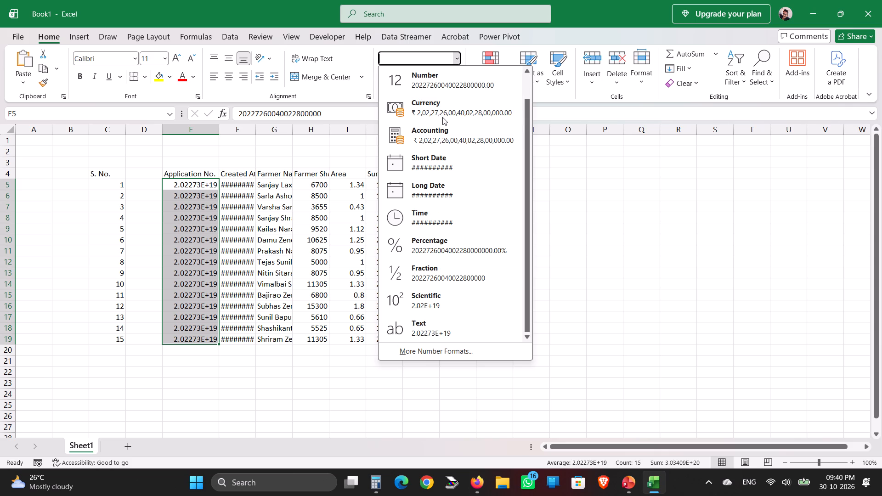
pyautogui.scroll(-1, 442, 117)
pyautogui.scroll(4, 442, 117)
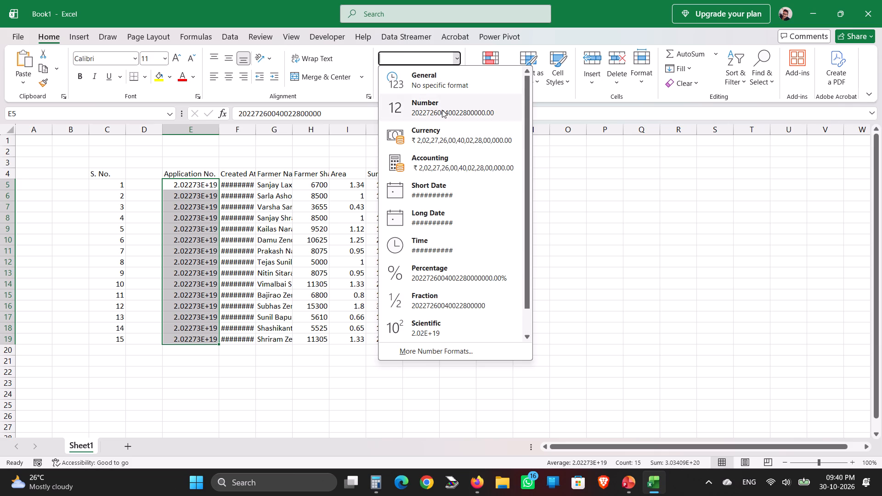
pyautogui.click(442, 110)
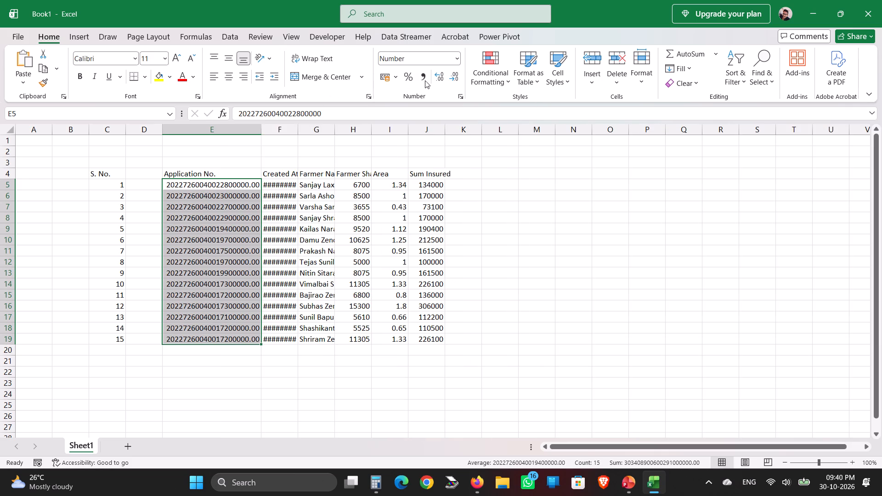
# Reduce the application numbers in column E to zero decimal places.
pyautogui.click(246, 127)
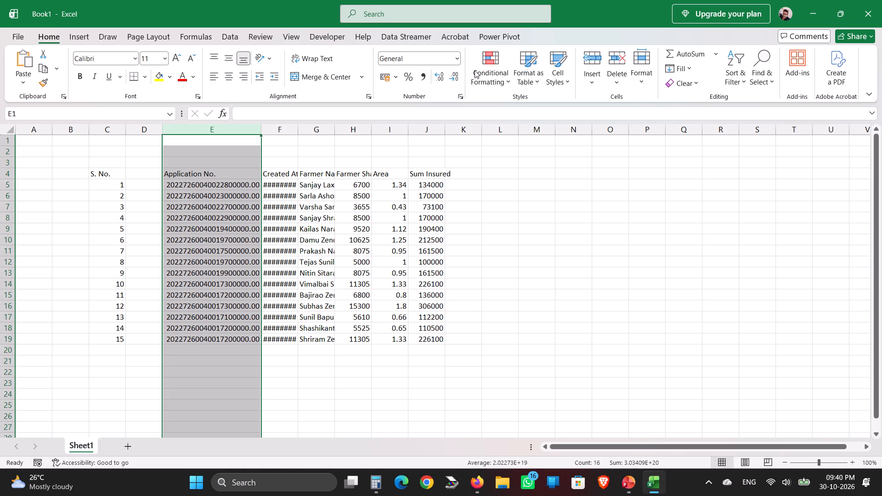
pyautogui.click(454, 73)
pyautogui.tripleClick(454, 73)
pyautogui.moveTo(204, 186); pyautogui.dragTo(204, 301)
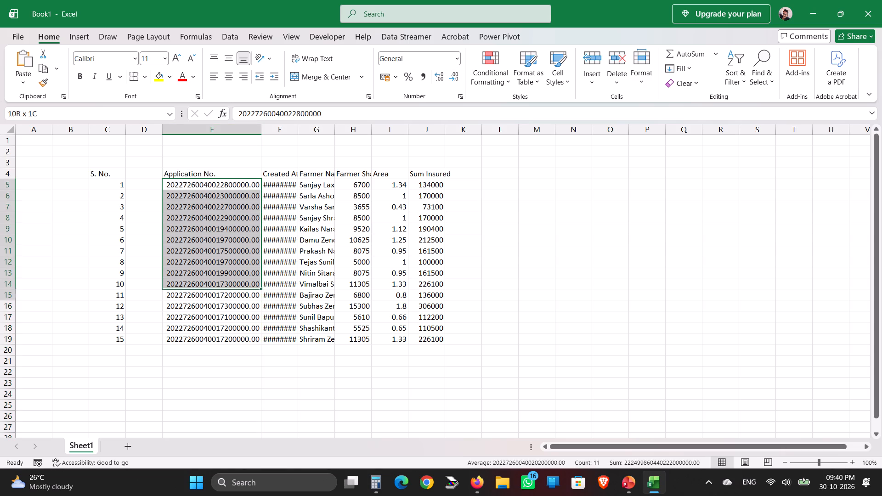
pyautogui.moveTo(204, 301); pyautogui.dragTo(208, 430)
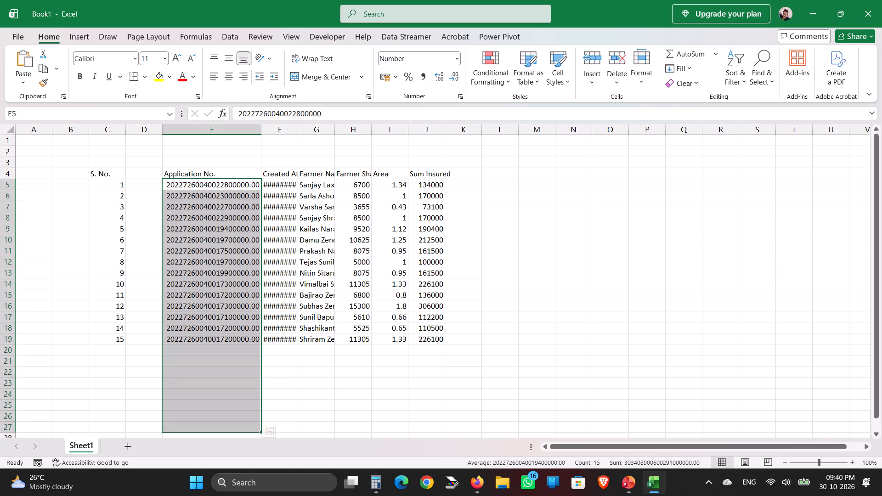
pyautogui.doubleClick(451, 76)
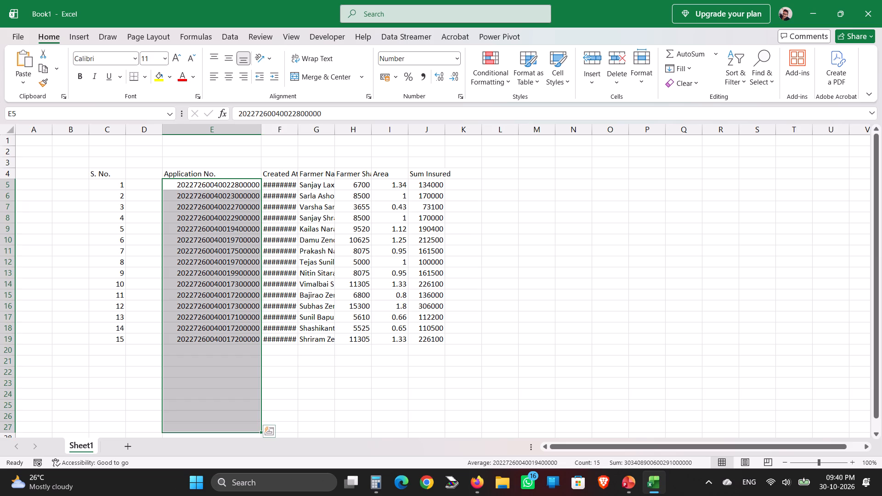
pyautogui.click(280, 349)
# Autofit the Farmer Name, Created At, Sum Insured, Area and Farmer Share columns to their contents.
pyautogui.click(107, 173)
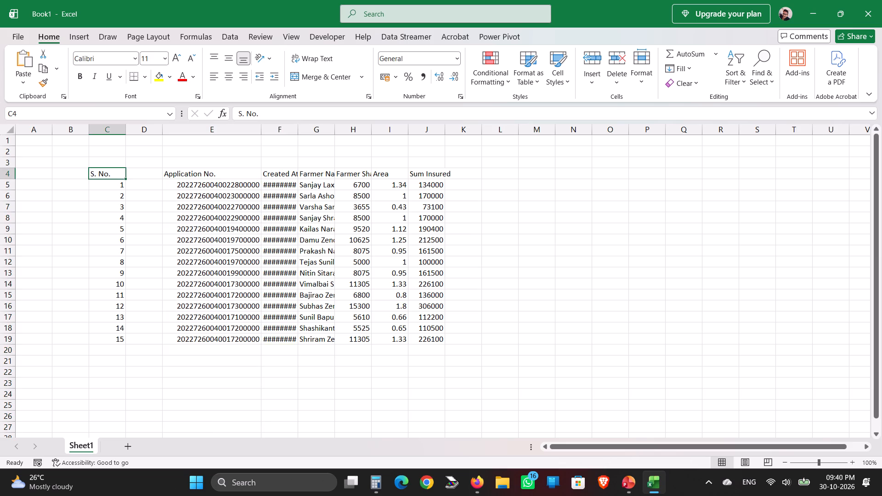
pyautogui.moveTo(103, 174); pyautogui.dragTo(420, 336)
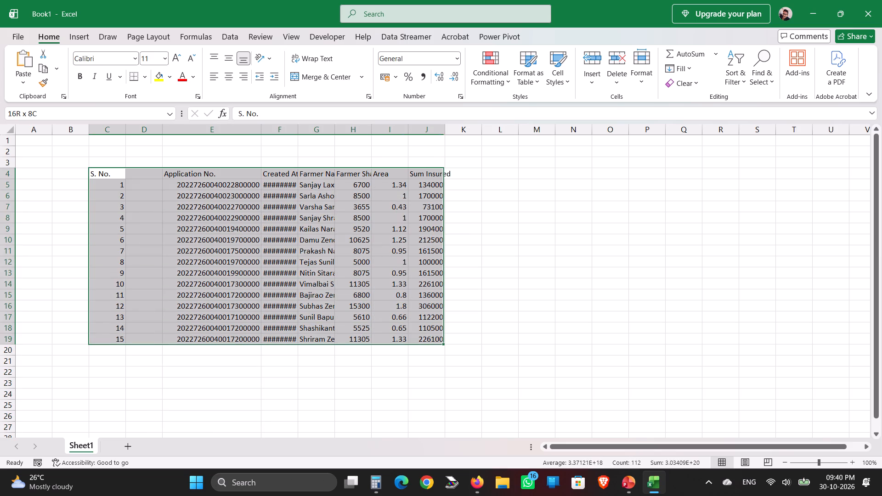
pyautogui.moveTo(420, 336); pyautogui.dragTo(428, 337)
pyautogui.doubleClick(338, 133)
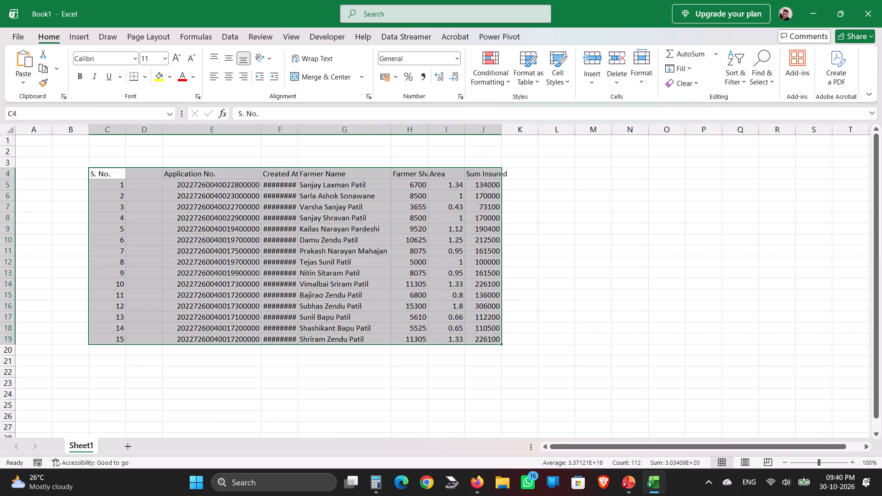
pyautogui.doubleClick(295, 128)
pyautogui.click(288, 186)
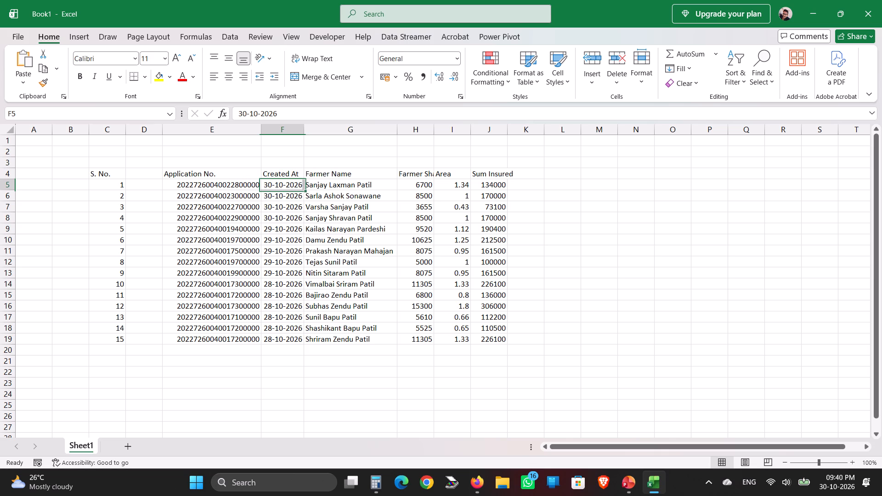
pyautogui.moveTo(99, 174); pyautogui.dragTo(490, 179)
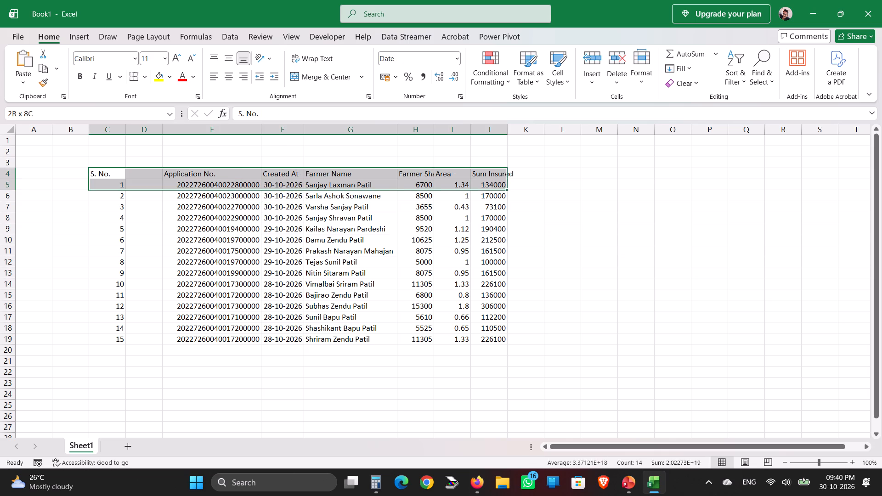
pyautogui.moveTo(490, 179); pyautogui.dragTo(498, 173)
pyautogui.click(510, 123)
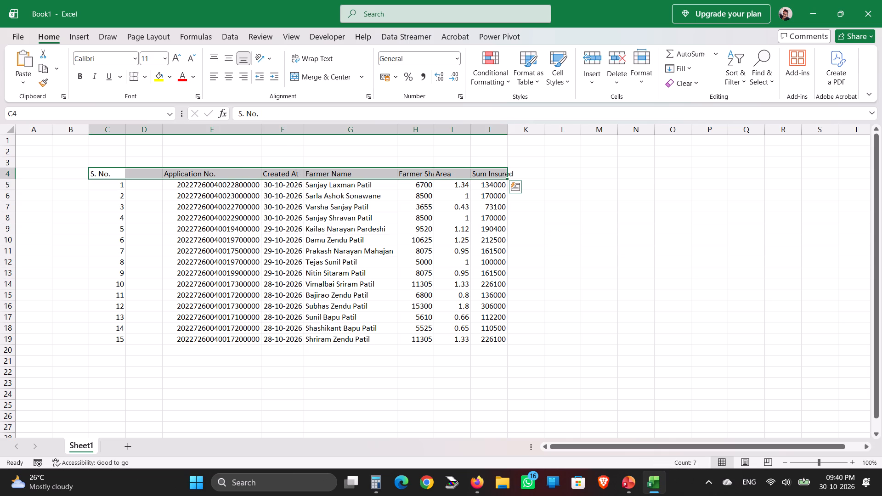
pyautogui.doubleClick(507, 131)
pyautogui.doubleClick(470, 129)
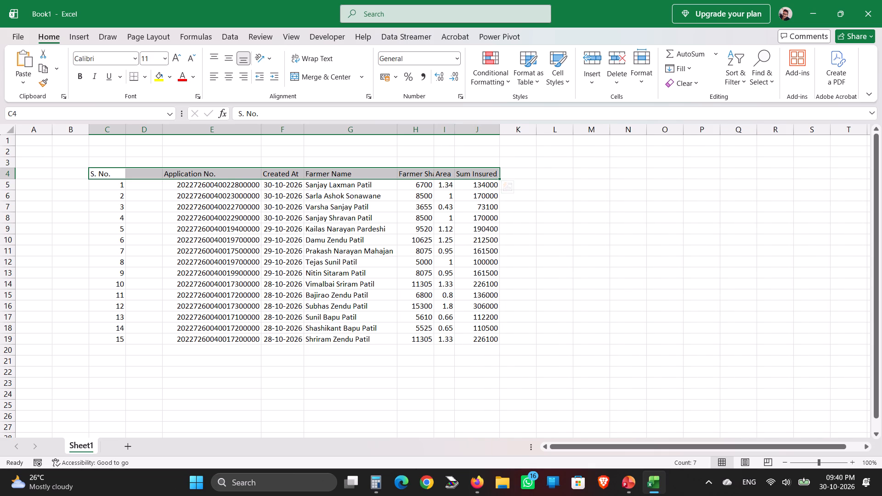
pyautogui.doubleClick(434, 131)
pyautogui.click(538, 186)
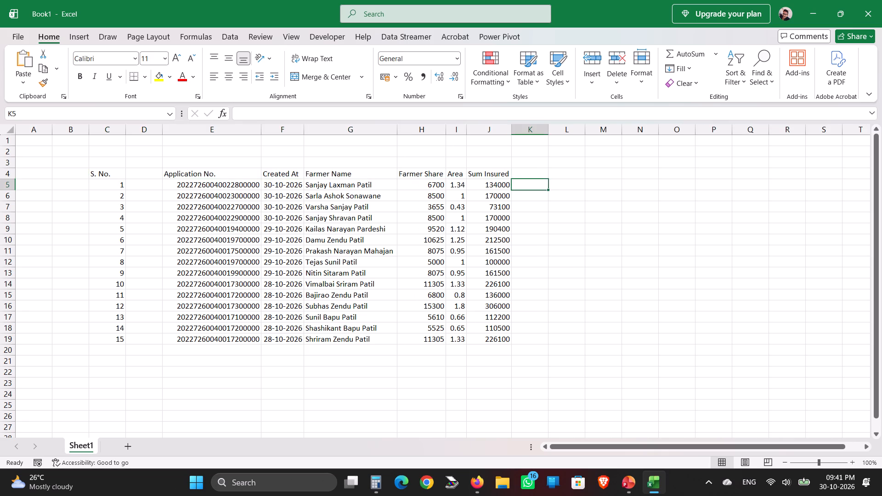
# Add a column headed "fee" in K4 and fill the value 100 for every application in K5:K19.
pyautogui.click(536, 170)
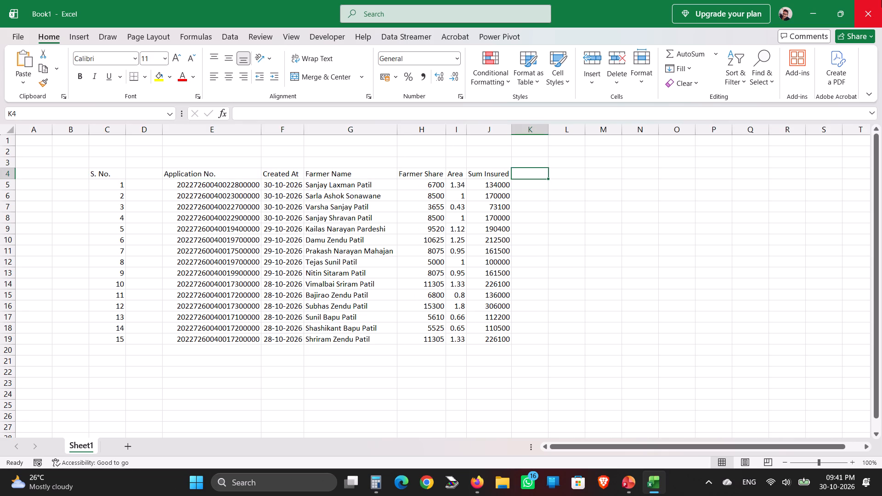
pyautogui.write('fee')
pyautogui.press('Return')
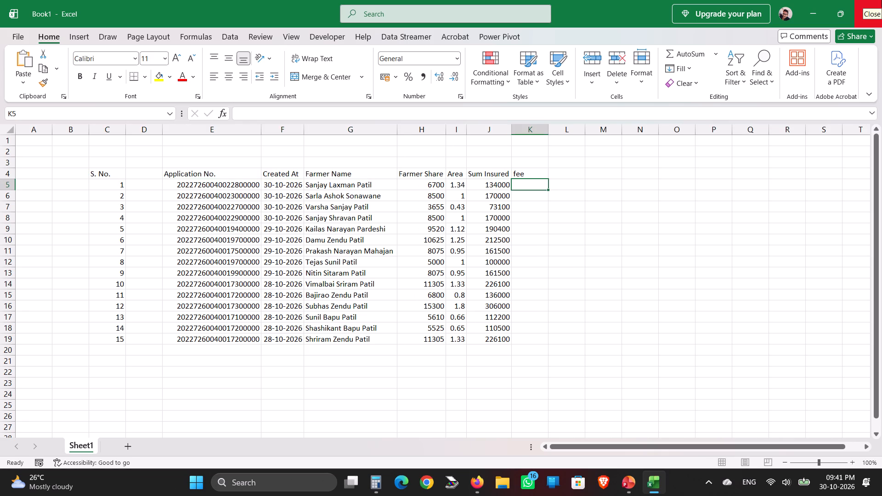
pyautogui.write('100')
pyautogui.press('Return')
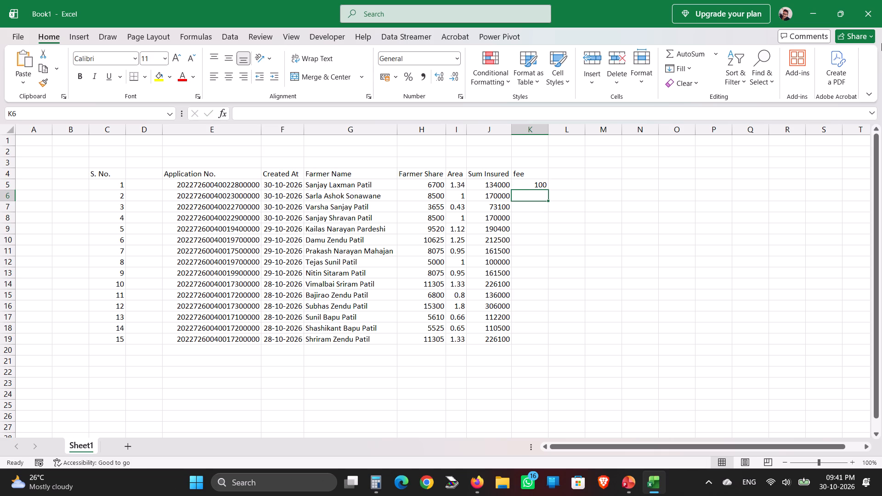
pyautogui.click(545, 188)
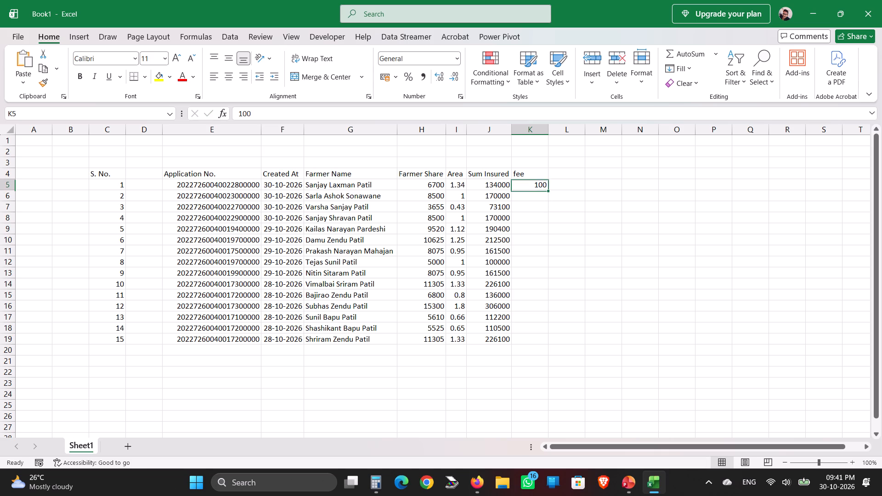
pyautogui.moveTo(548, 190); pyautogui.dragTo(527, 343)
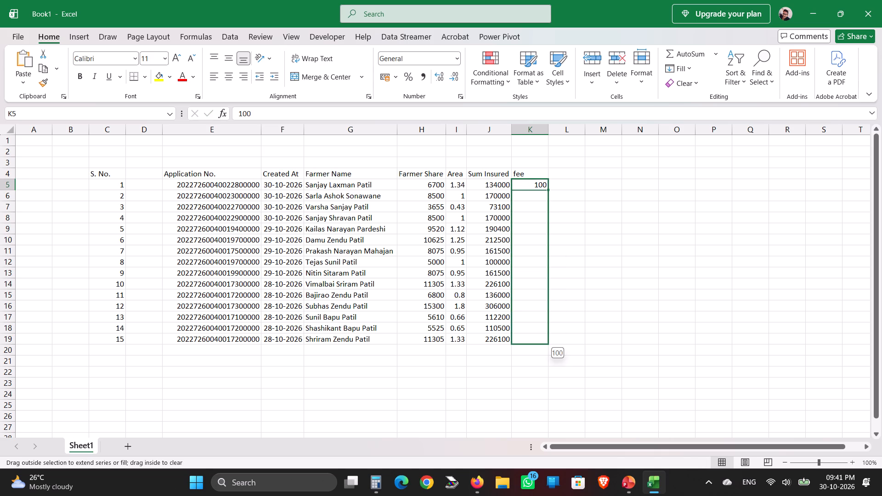
pyautogui.moveTo(527, 343); pyautogui.dragTo(527, 343)
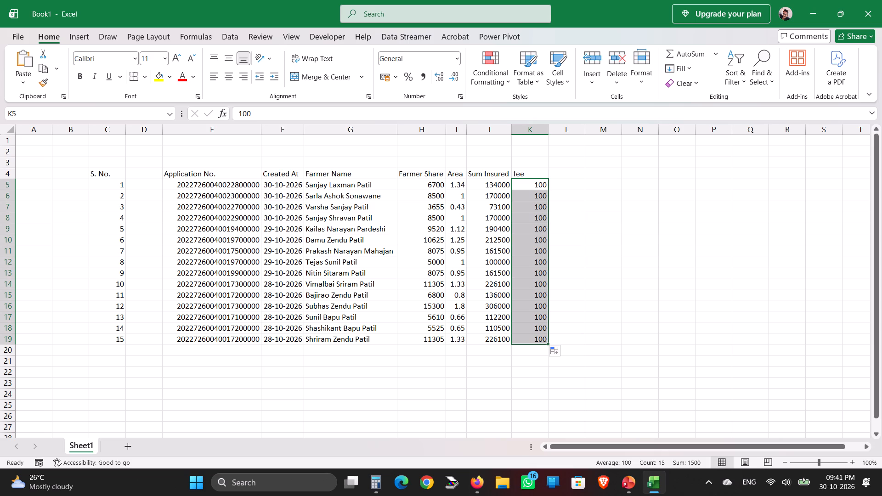
pyautogui.click(432, 354)
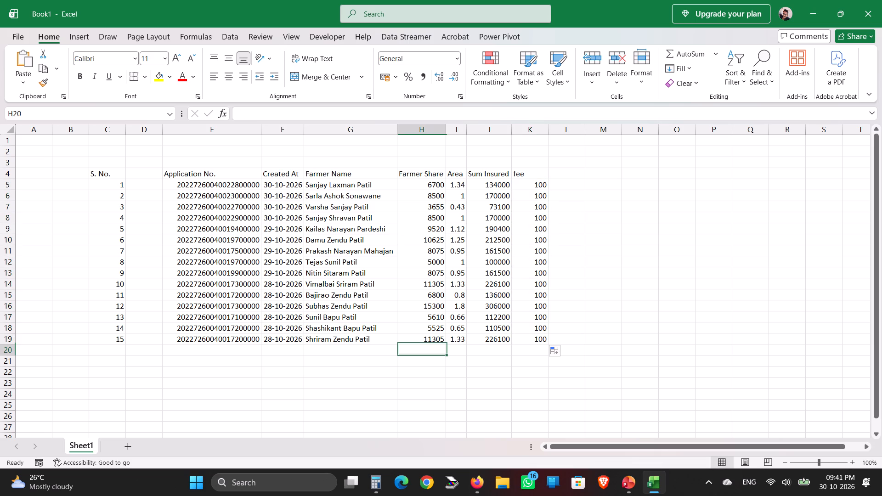
# Switch to Firefox and check the paid applications list and the recent PMFBY transactions on the Digital Seva dashboard.
pyautogui.click(573, 181)
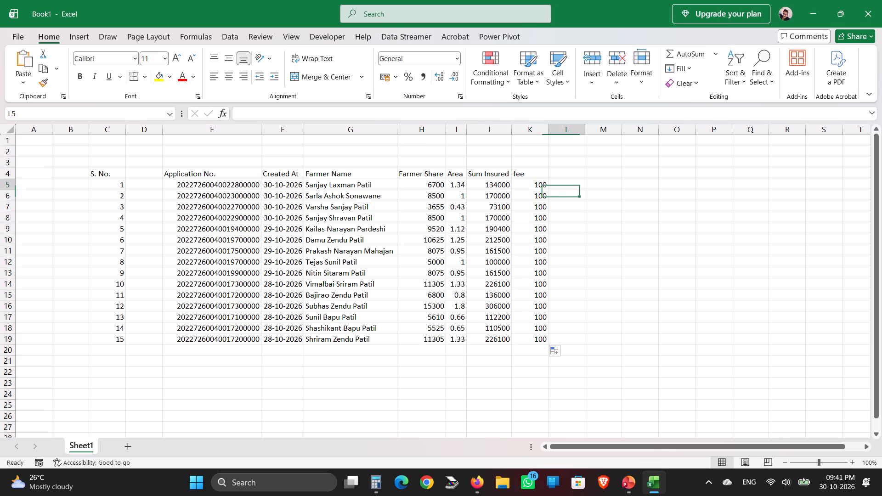
pyautogui.click(377, 484)
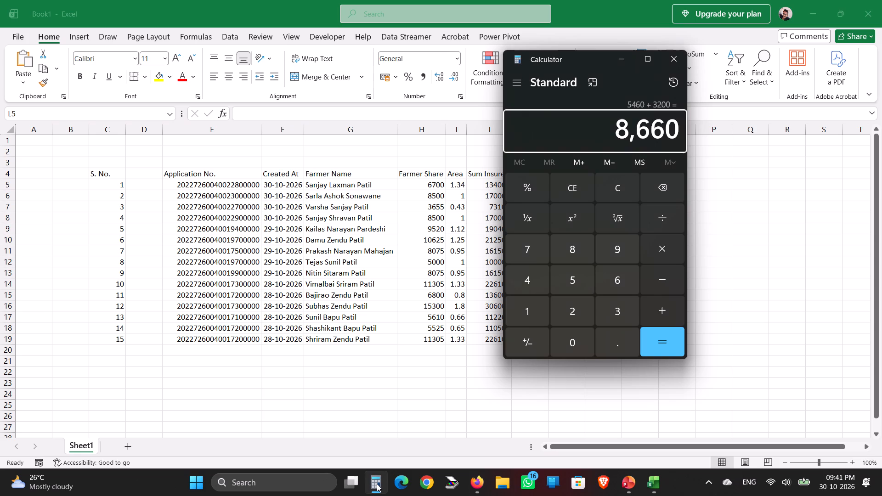
pyautogui.hotkey('alt', 'Tab')
pyautogui.hotkey('alt', 'Tab')
pyautogui.hotkey('alt', 'Tab')
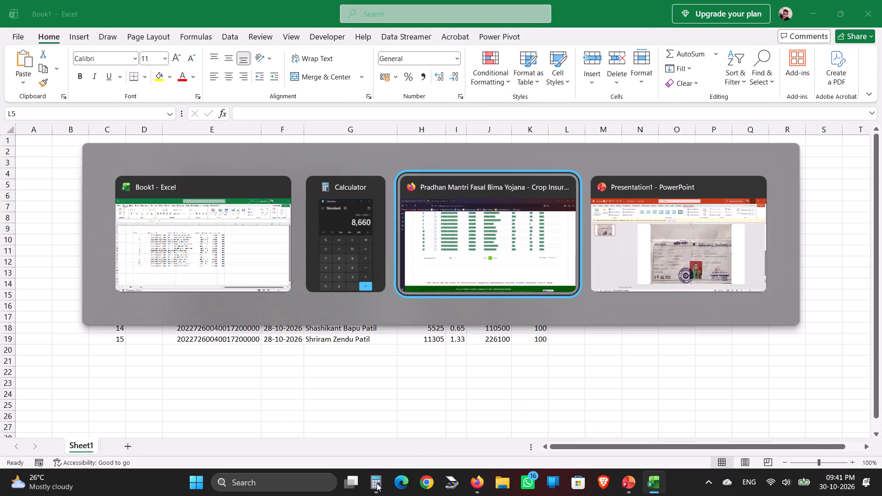
pyautogui.scroll(4, 596, 315)
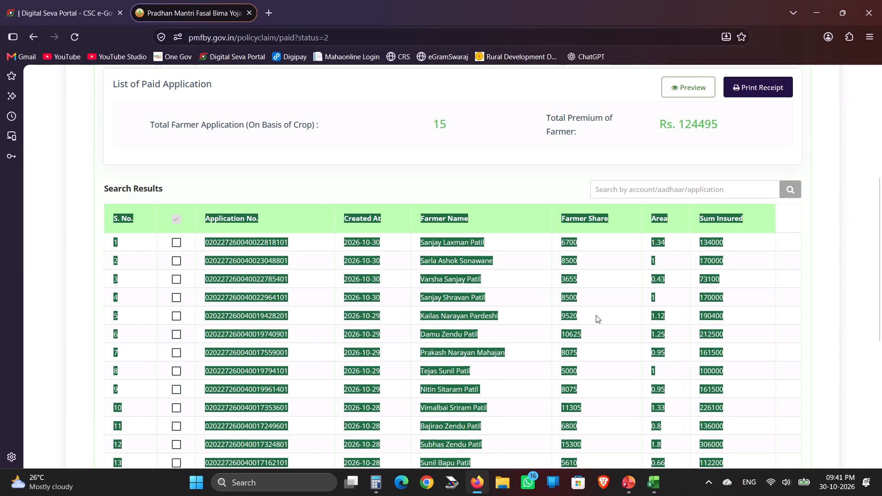
pyautogui.click(20, 11)
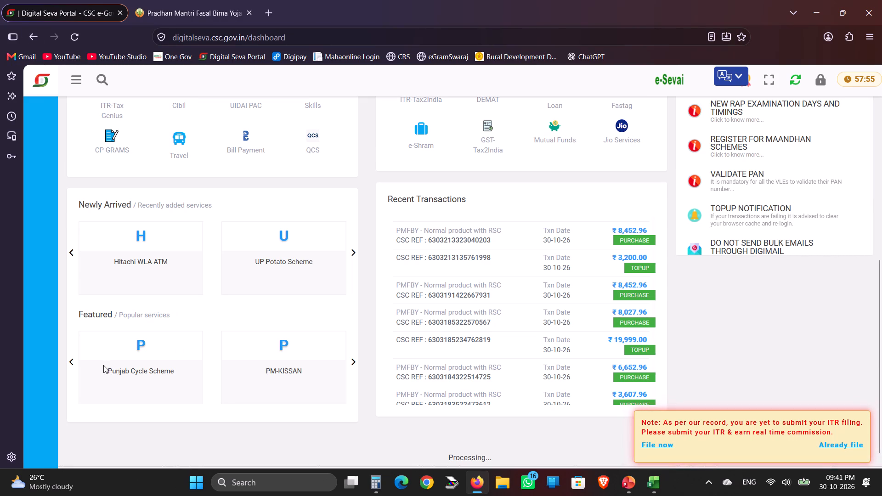
# Switch to Calculator and subtract the transaction amount 8452.96 from the farmer share of 8500.
pyautogui.click(377, 482)
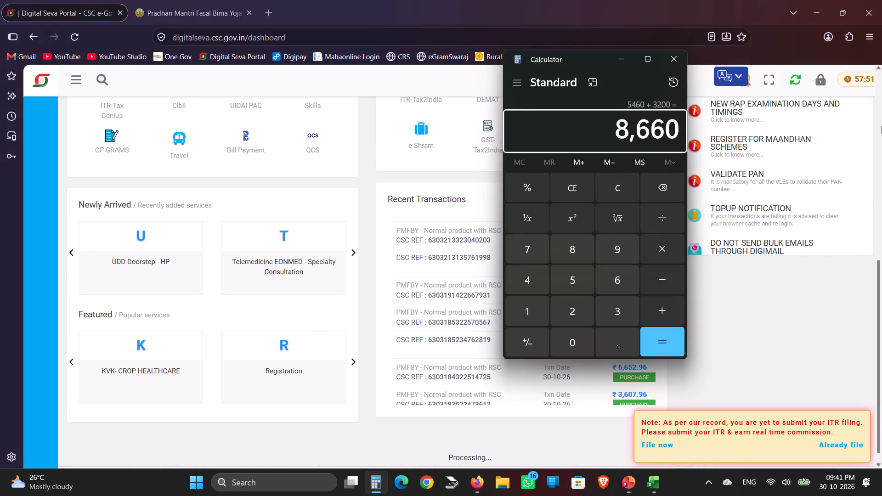
pyautogui.write('8500')
pyautogui.write('-8452.96')
pyautogui.press('Return')
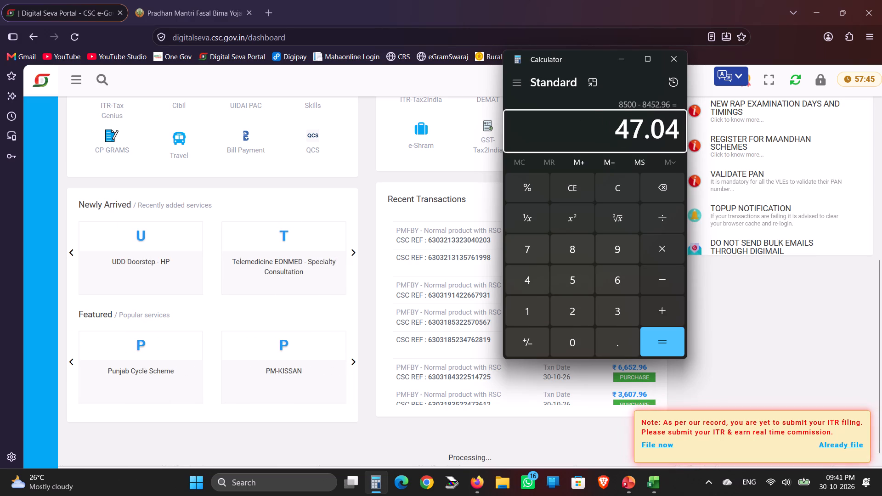
# Close Calculator, switch to the Excel workbook, enter 47.04 in L5 and fill it for every application through L19.
pyautogui.click(676, 55)
pyautogui.hotkey('alt', 'Tab')
pyautogui.hotkey('alt', 'Tab')
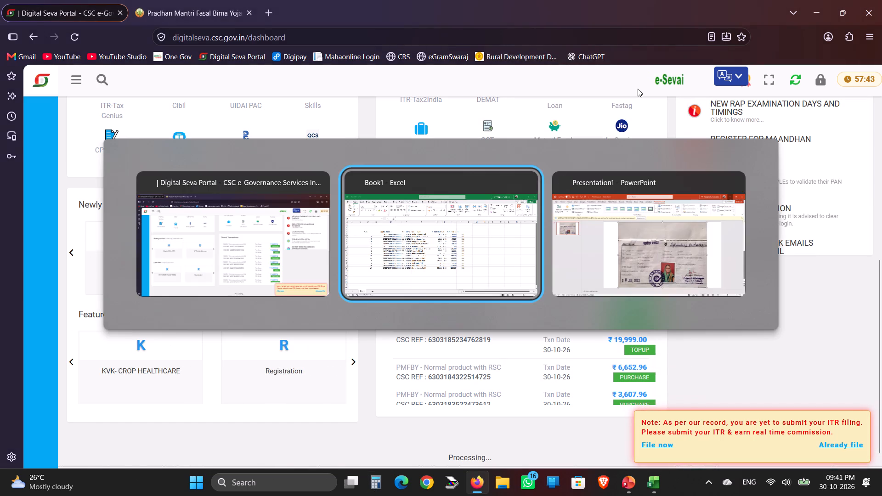
pyautogui.hotkey('alt', 'Tab')
pyautogui.hotkey('alt', 'Tab')
pyautogui.hotkey('alt', 'Tab')
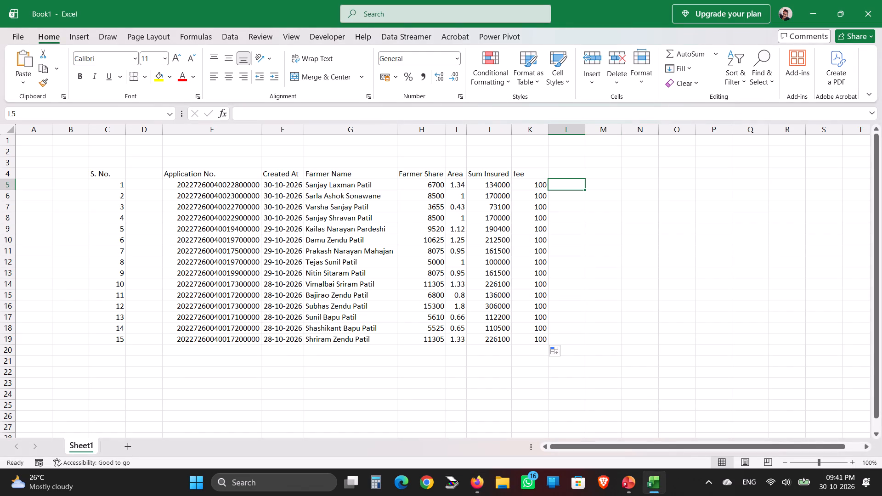
pyautogui.write('47')
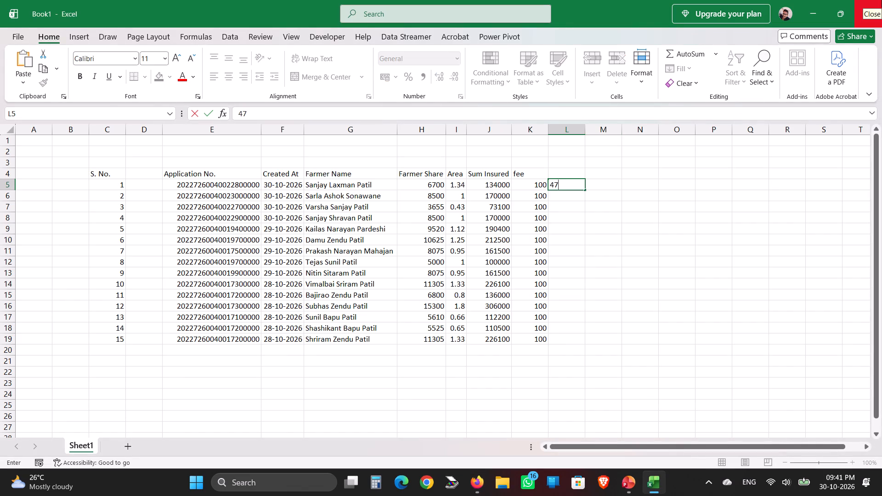
pyautogui.write('.04')
pyautogui.press('Return')
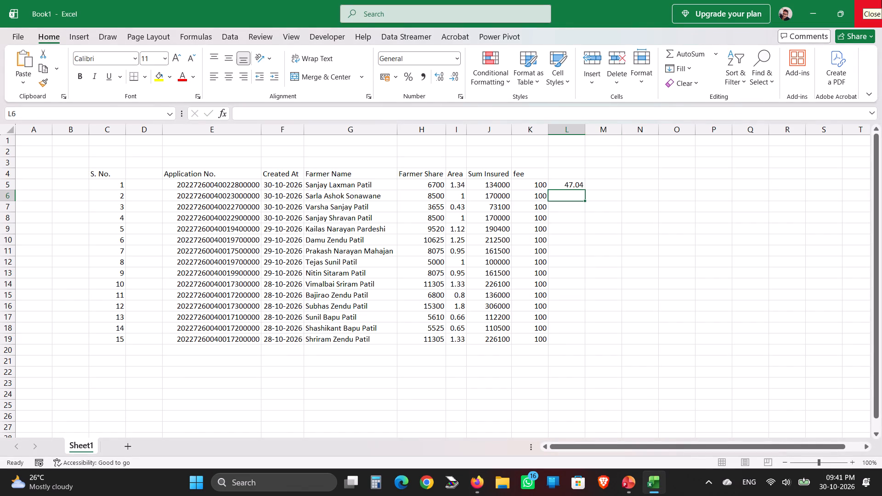
pyautogui.click(576, 182)
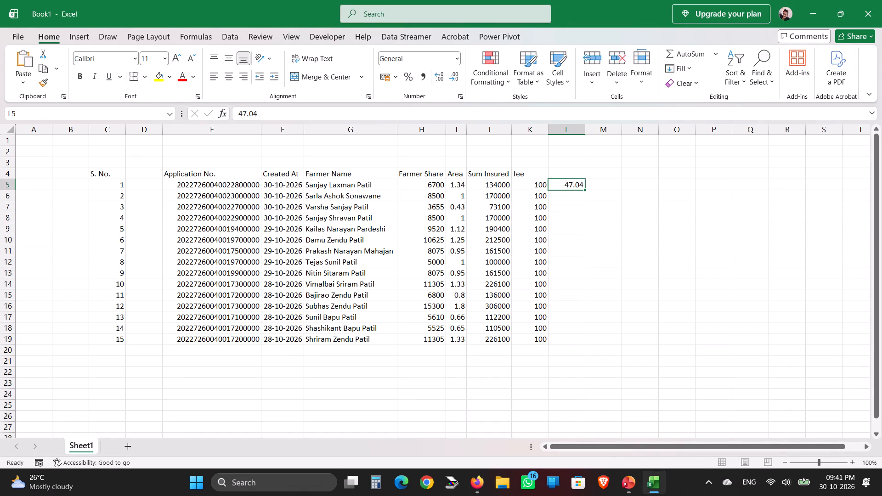
pyautogui.doubleClick(584, 189)
pyautogui.click(577, 345)
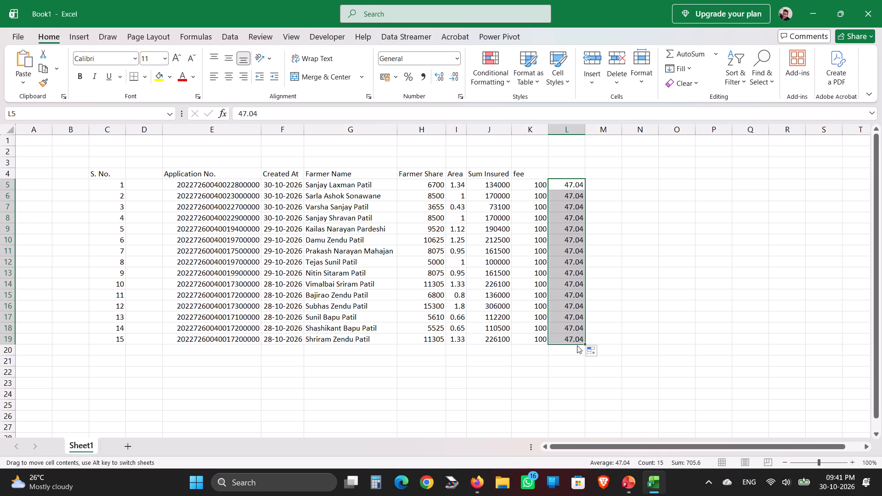
# Total the 47.04 column in L20 and the fee column in K20 with AutoSum.
pyautogui.click(564, 351)
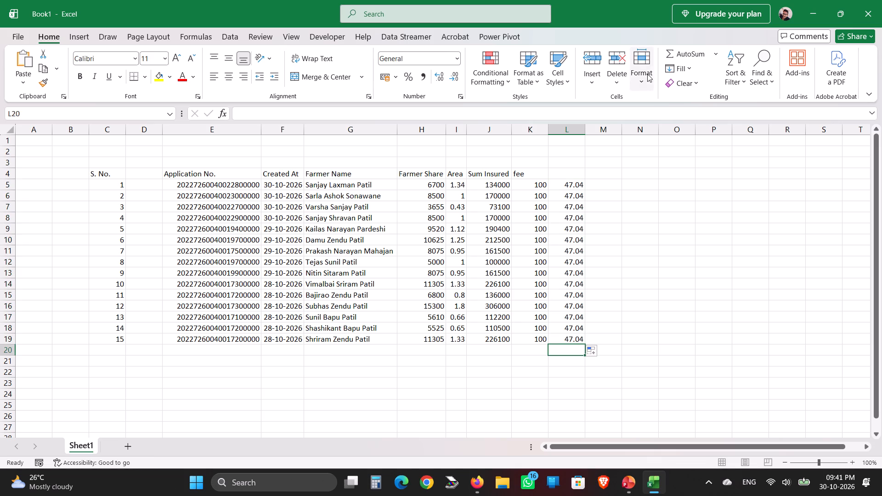
pyautogui.click(675, 57)
pyautogui.press('Return')
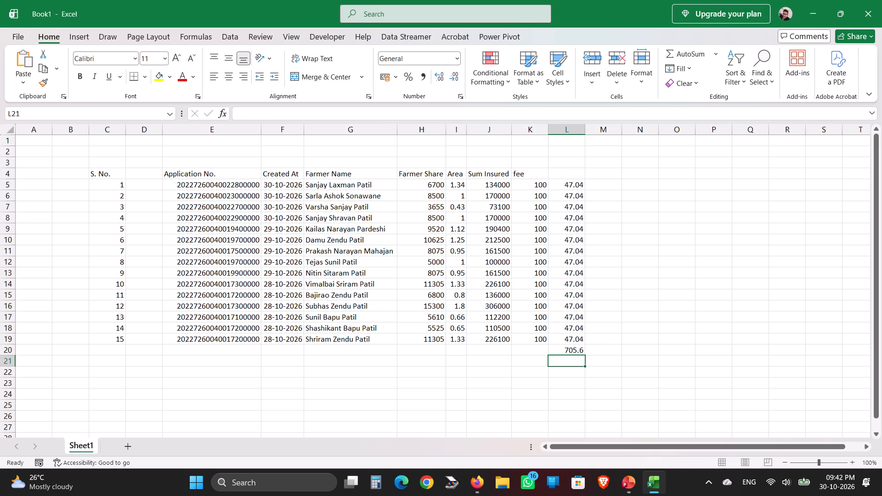
pyautogui.click(531, 352)
pyautogui.click(684, 58)
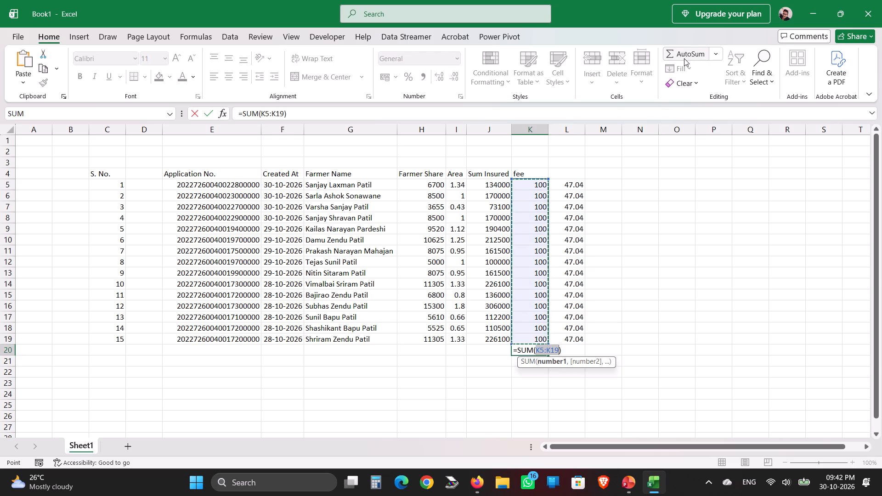
pyautogui.press('Return')
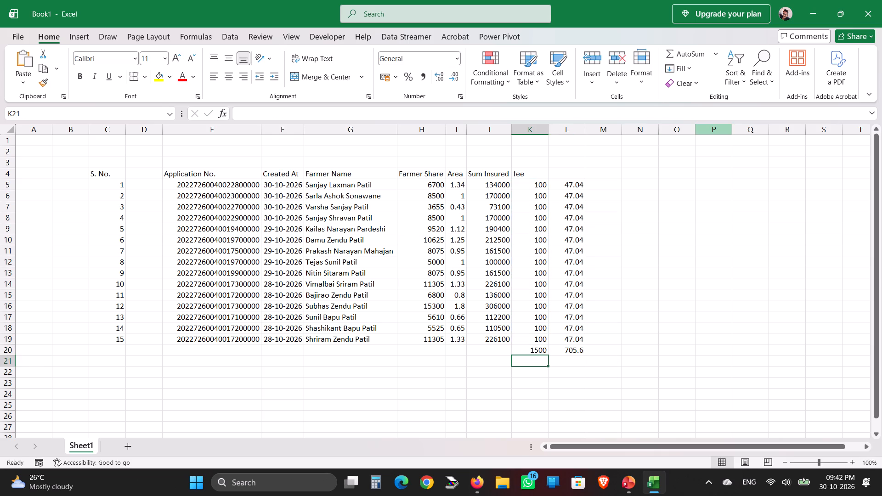
# Add a grand total in M20 that sums the two column totals in row 20 with AutoSum.
pyautogui.click(618, 348)
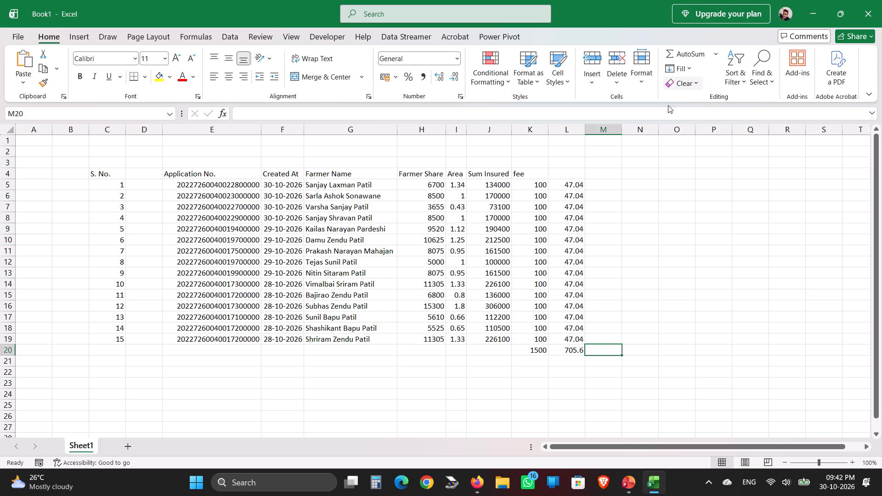
pyautogui.click(687, 56)
pyautogui.press('Return')
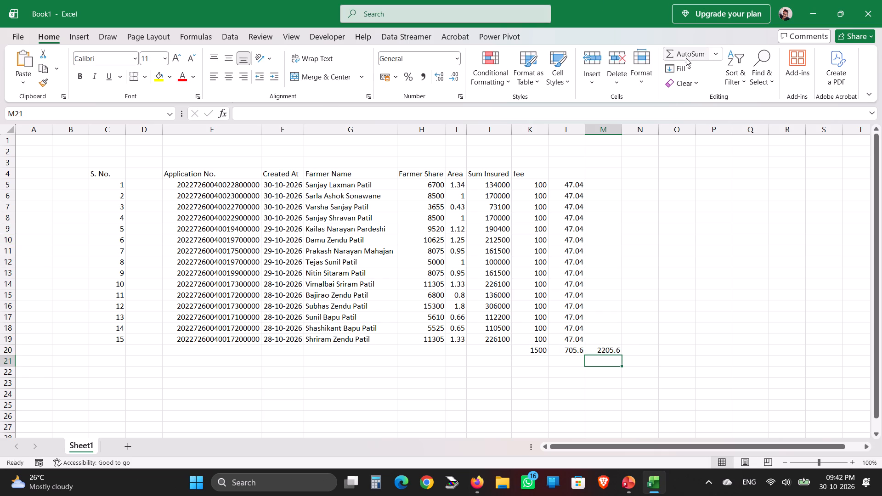
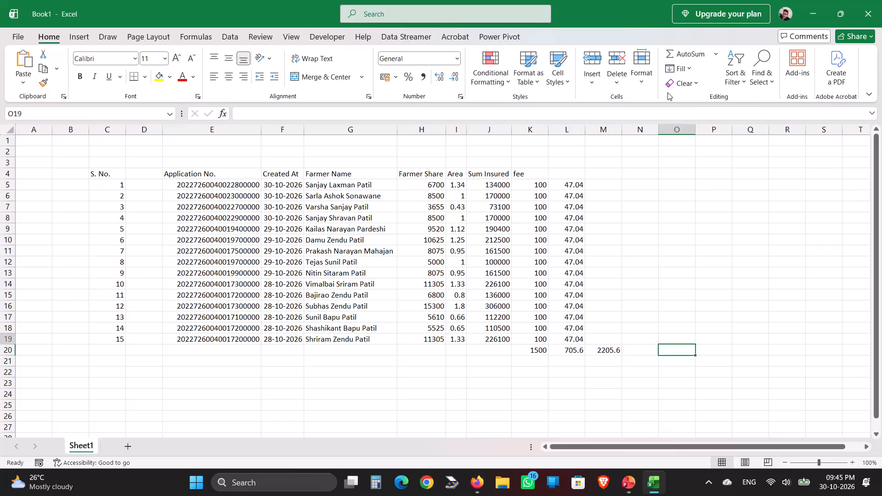
# Enter 20000 in cell O17, beside the application table.
pyautogui.press('Up')
pyautogui.press('Up')
pyautogui.write('20000')
pyautogui.press('Return')
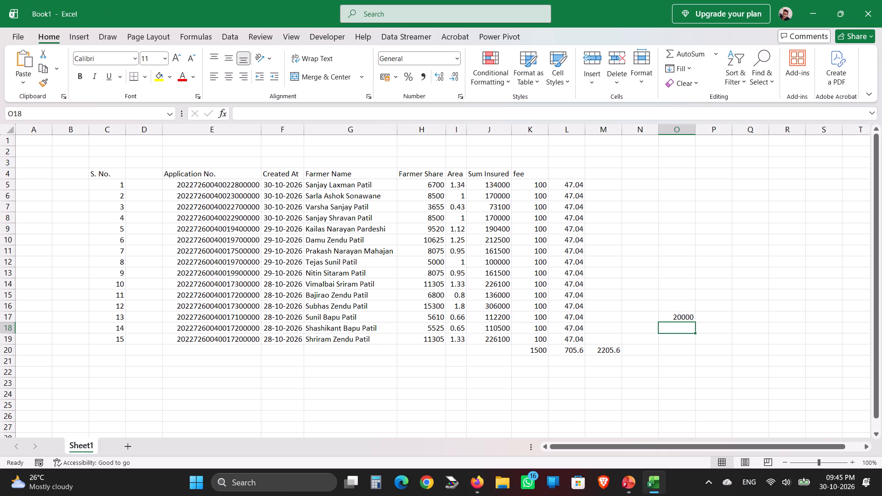
# Colour the fee values in K6, K10 and K11 red.
pyautogui.click(527, 181)
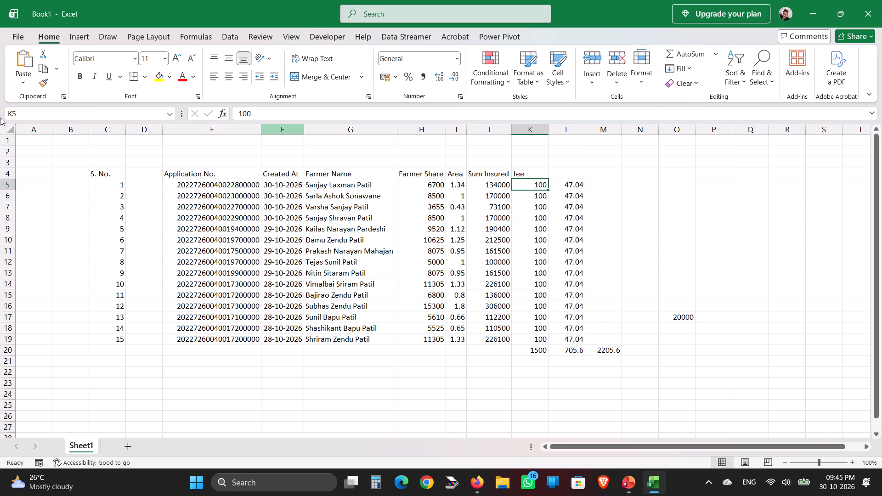
pyautogui.press('Down')
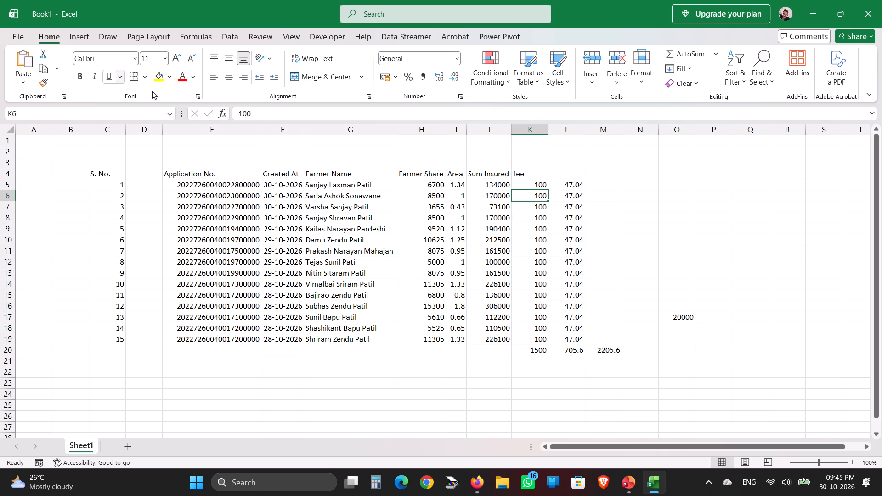
pyautogui.click(176, 72)
pyautogui.press('Down')
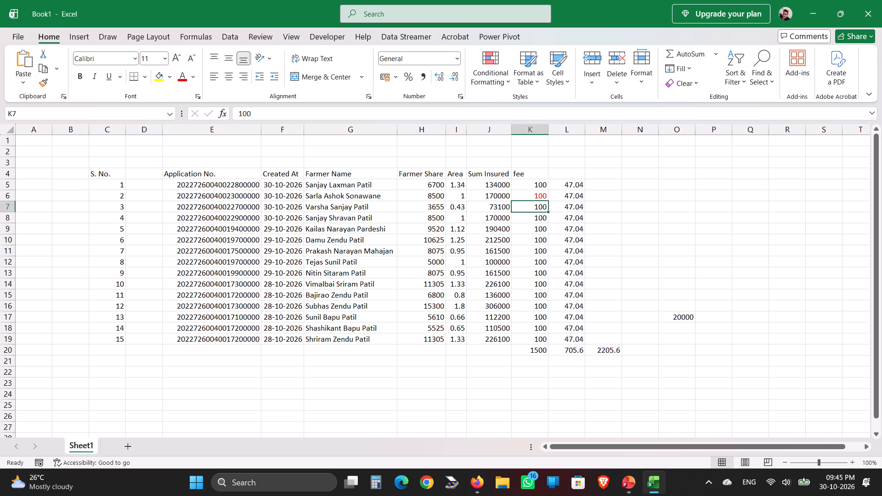
pyautogui.press('Down')
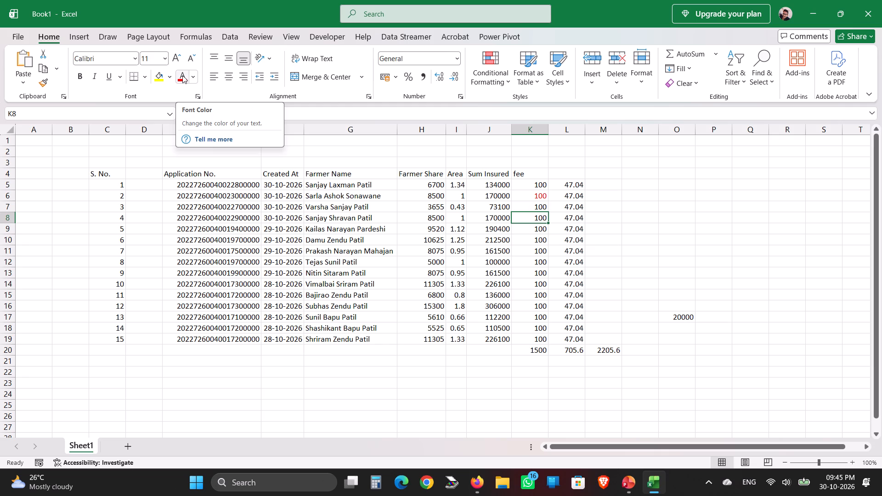
pyautogui.press('Down')
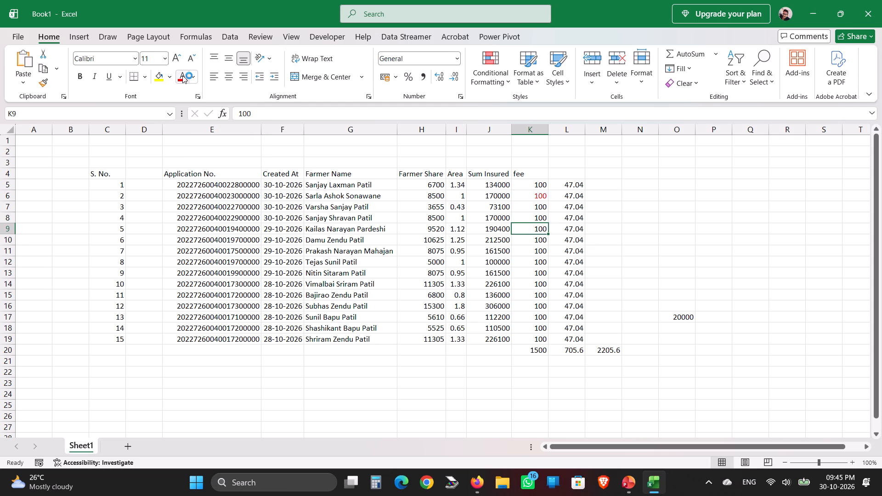
pyautogui.press('Down')
pyautogui.press('Down')
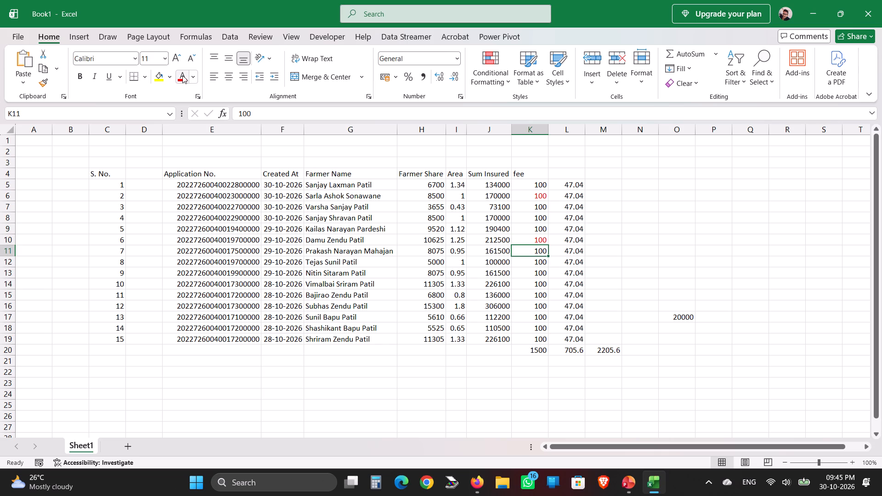
pyautogui.press('Down')
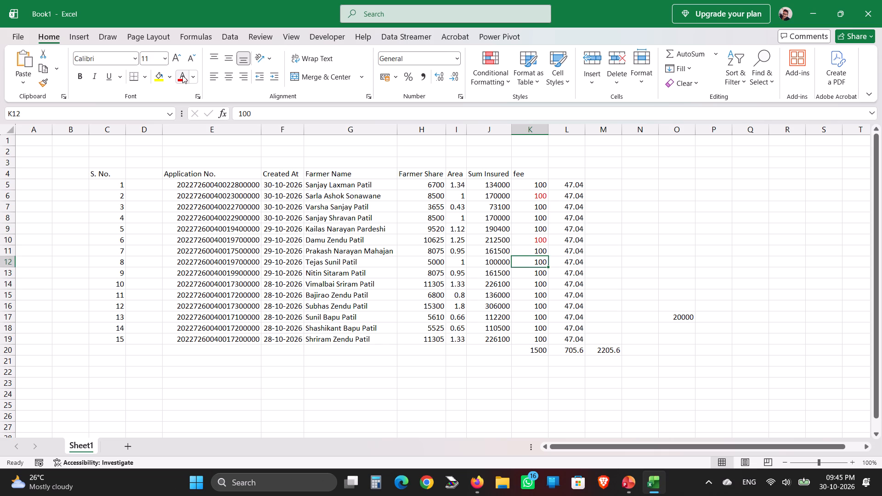
pyautogui.press('Up')
pyautogui.click(182, 75)
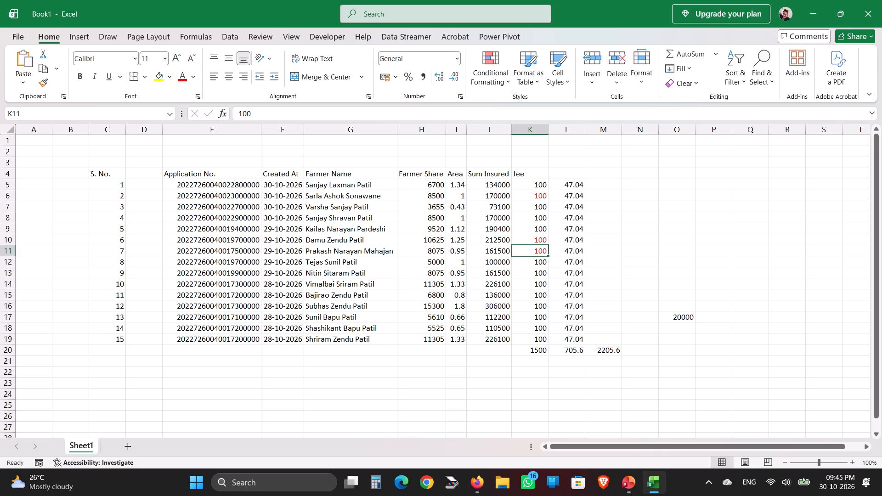
# Colour the farmer share in H11 and the fee in K12 red.
pyautogui.click(429, 252)
pyautogui.click(180, 73)
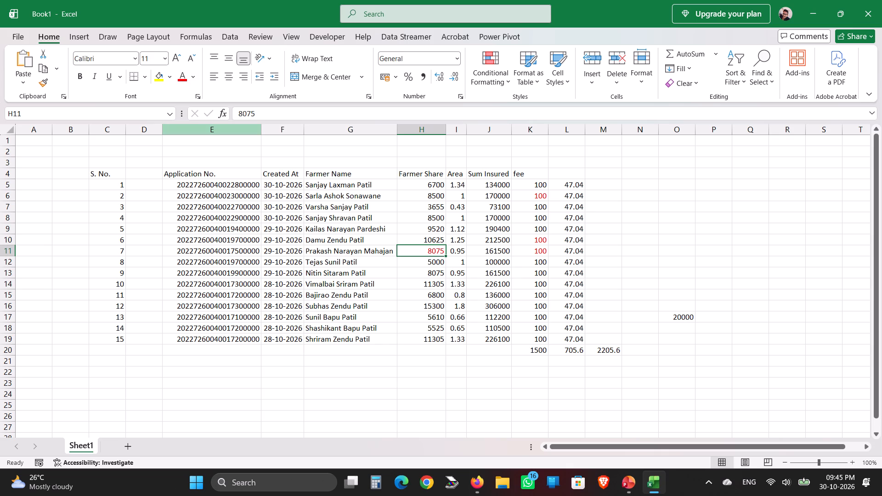
pyautogui.click(366, 263)
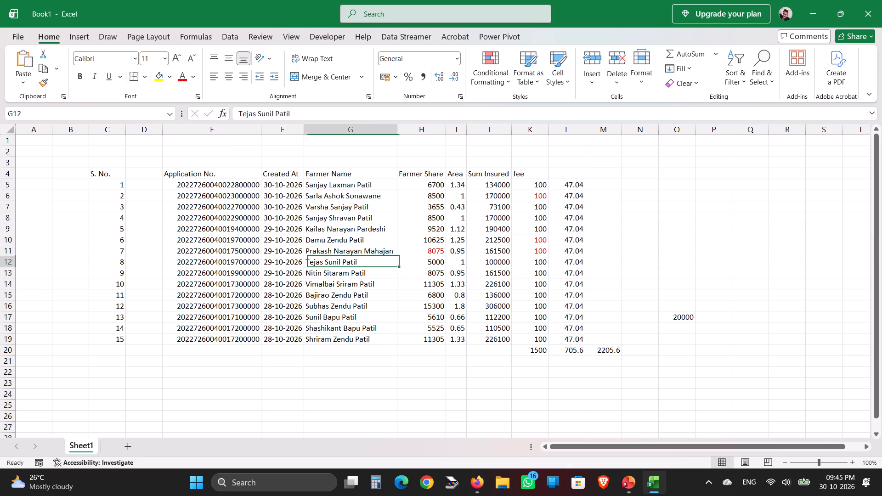
pyautogui.click(536, 263)
pyautogui.click(185, 76)
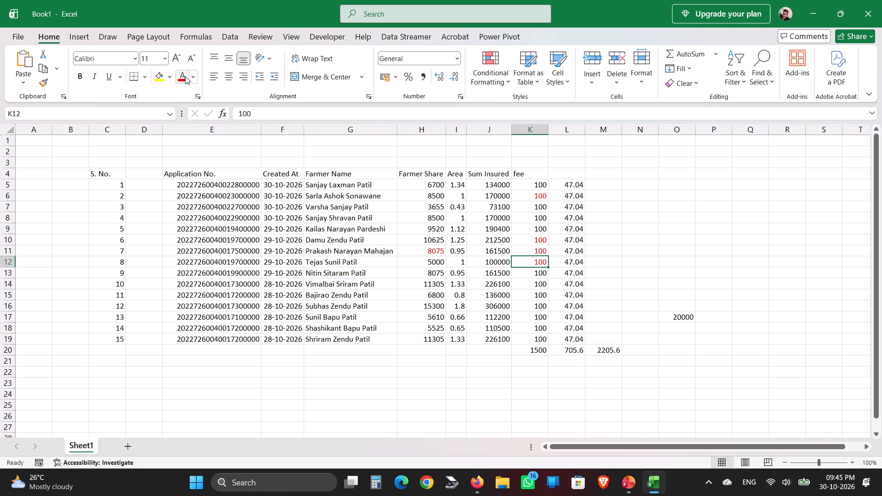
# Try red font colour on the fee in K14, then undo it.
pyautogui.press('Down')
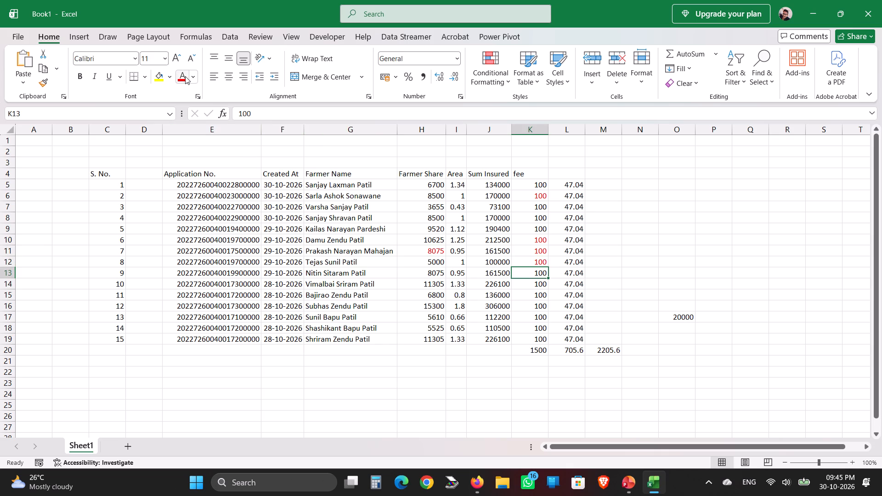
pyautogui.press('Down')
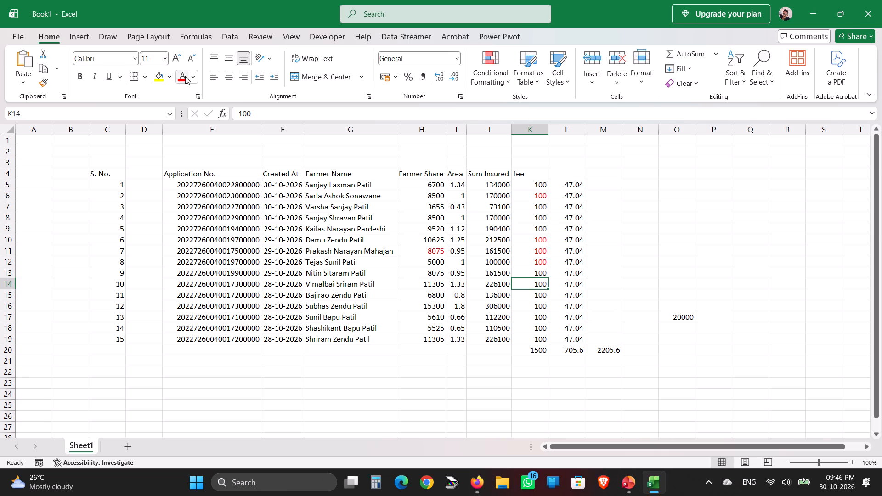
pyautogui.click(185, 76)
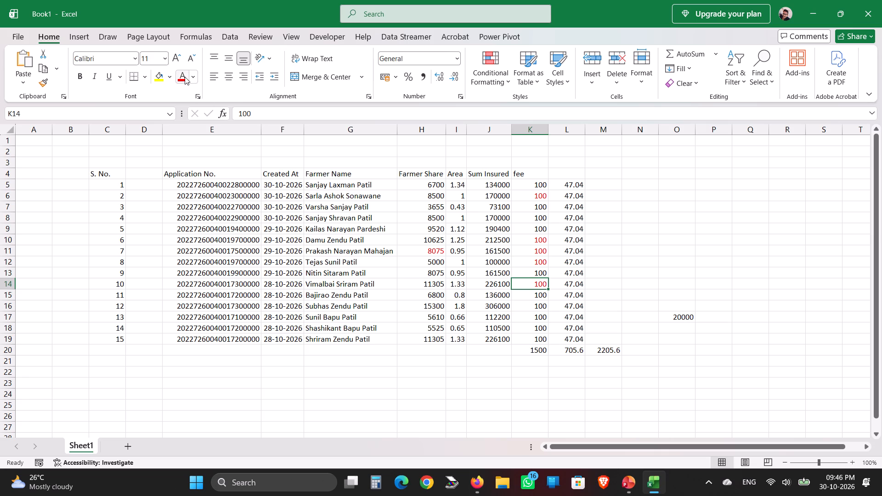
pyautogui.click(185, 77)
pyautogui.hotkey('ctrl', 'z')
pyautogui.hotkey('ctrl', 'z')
# Colour the last application's fee in K19 and its farmer share in H19 red.
pyautogui.press('Down')
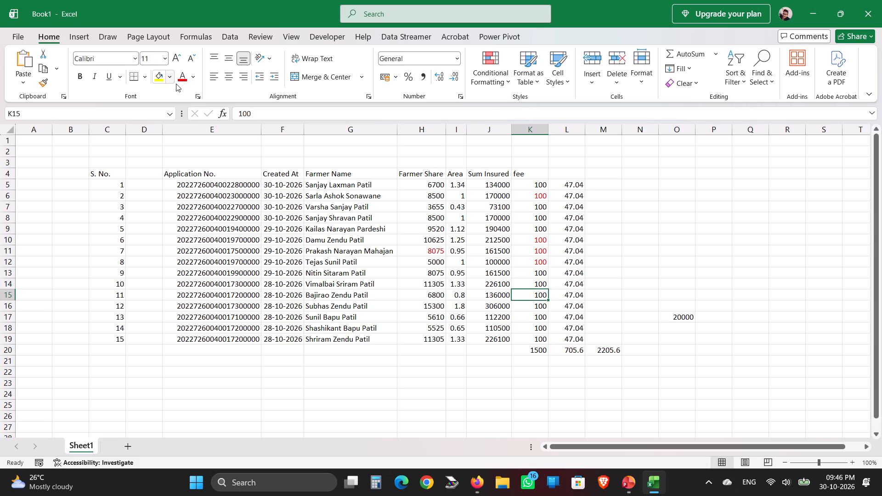
pyautogui.press('Down')
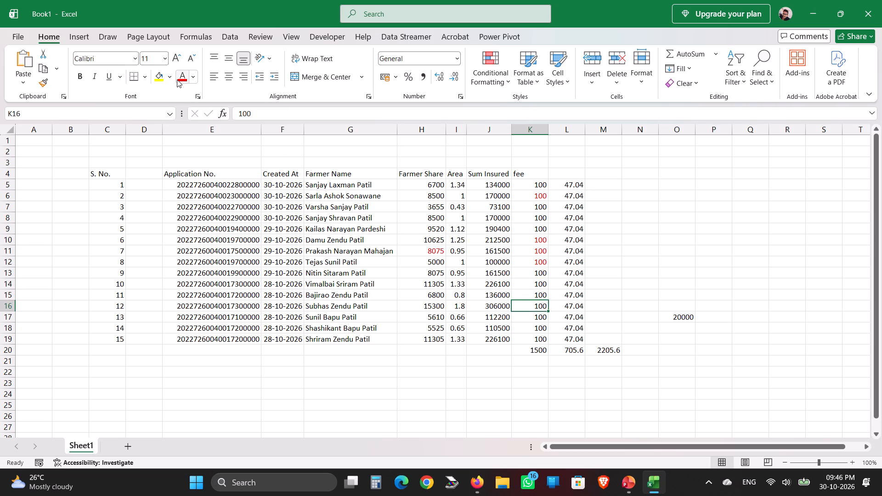
pyautogui.press('Down')
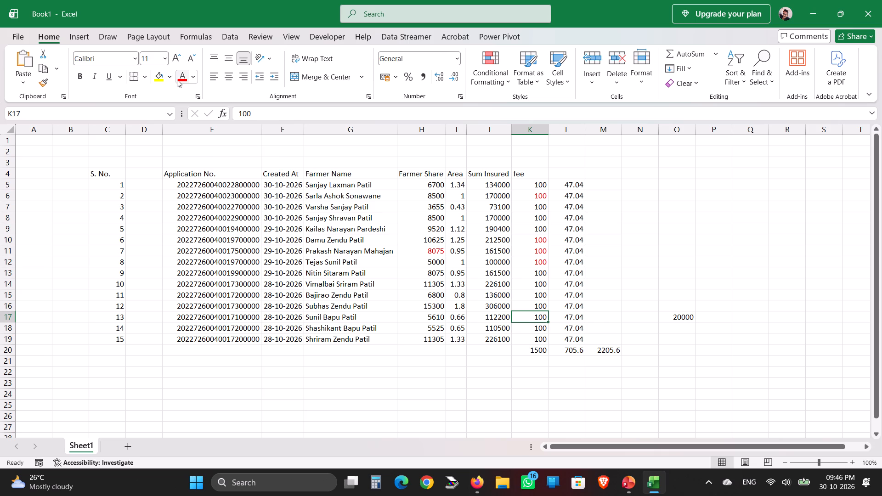
pyautogui.press('Down')
pyautogui.press('Down')
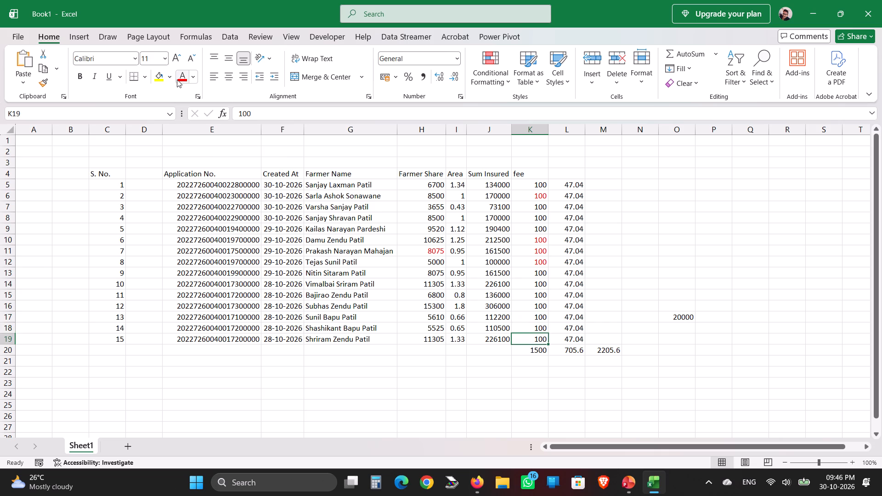
pyautogui.click(177, 79)
pyautogui.click(425, 339)
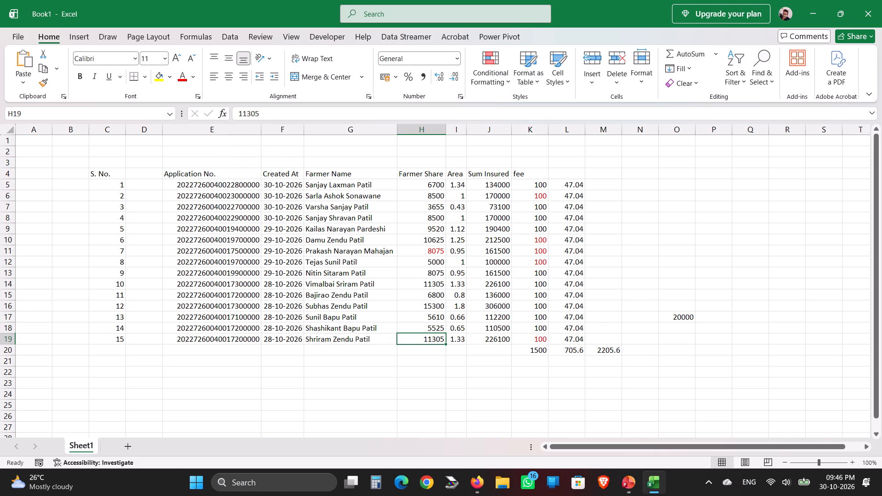
pyautogui.click(186, 73)
# Enter 11305, 100 and 770 in cells O18, O19 and O20, below the 20000.
pyautogui.click(683, 326)
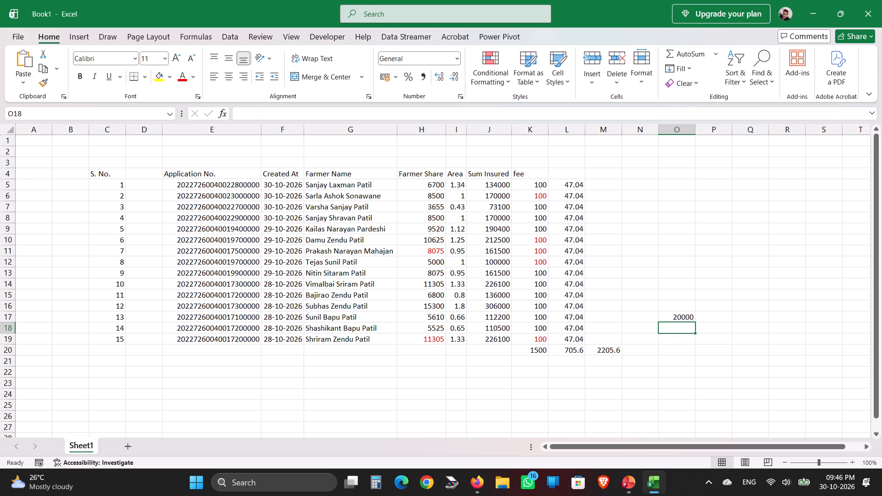
pyautogui.write('11')
pyautogui.press('3')
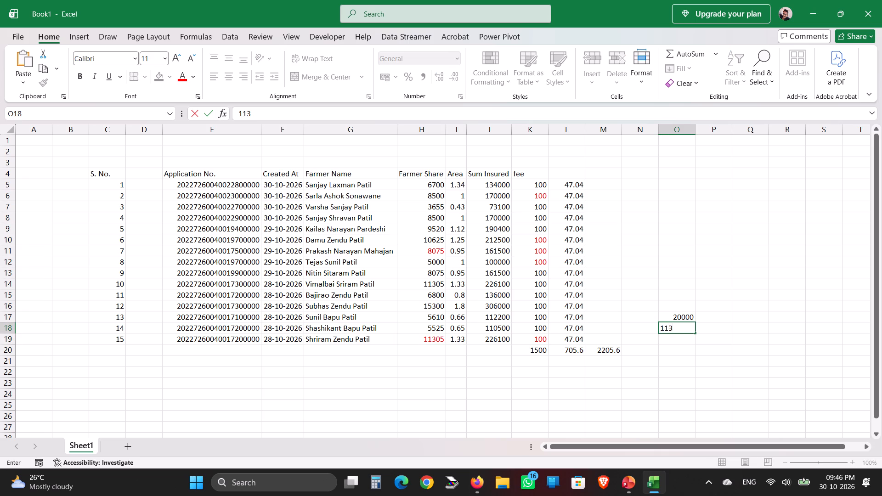
pyautogui.write('05')
pyautogui.press('Return')
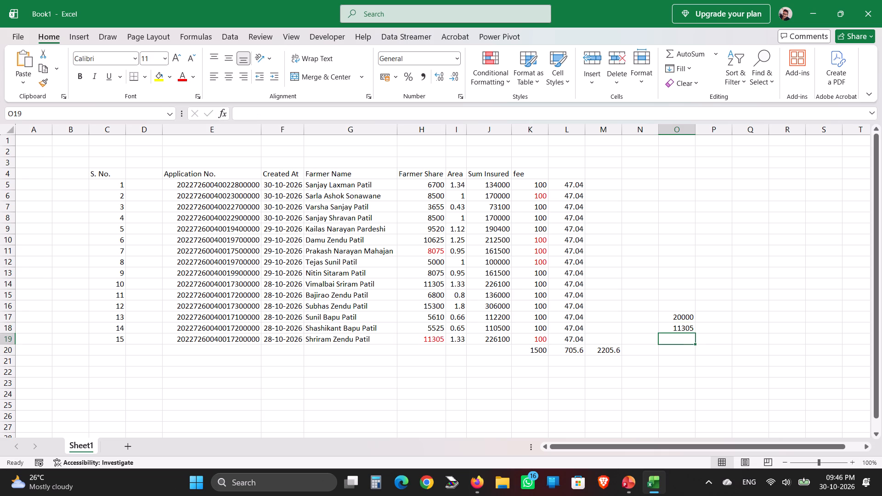
pyautogui.write('77')
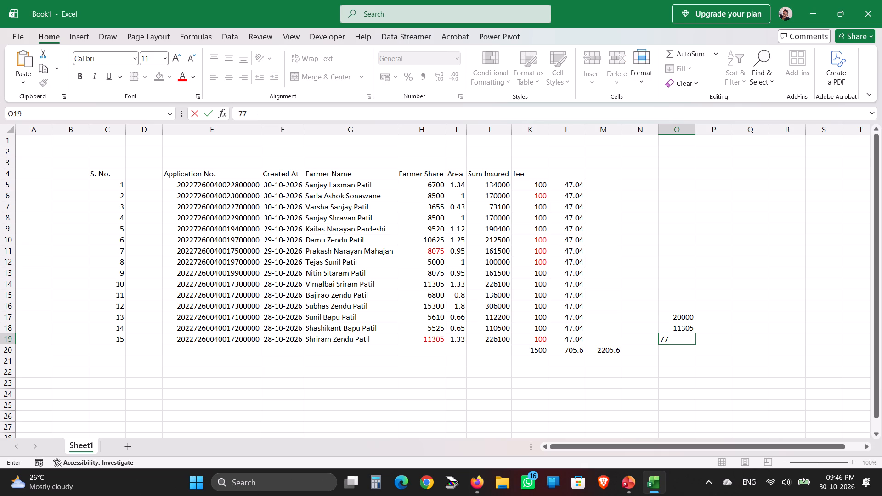
pyautogui.press('BackSpace')
pyautogui.press('BackSpace')
pyautogui.write('100')
pyautogui.press('Return')
pyautogui.write('770')
pyautogui.press('Return')
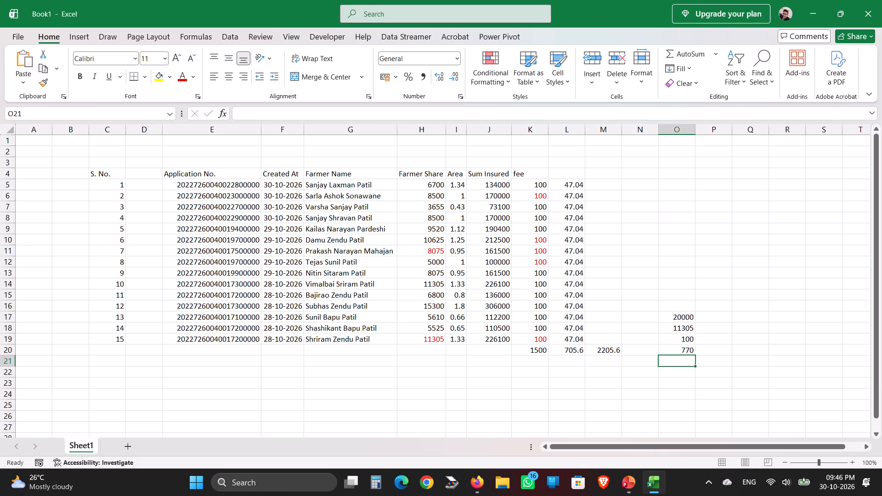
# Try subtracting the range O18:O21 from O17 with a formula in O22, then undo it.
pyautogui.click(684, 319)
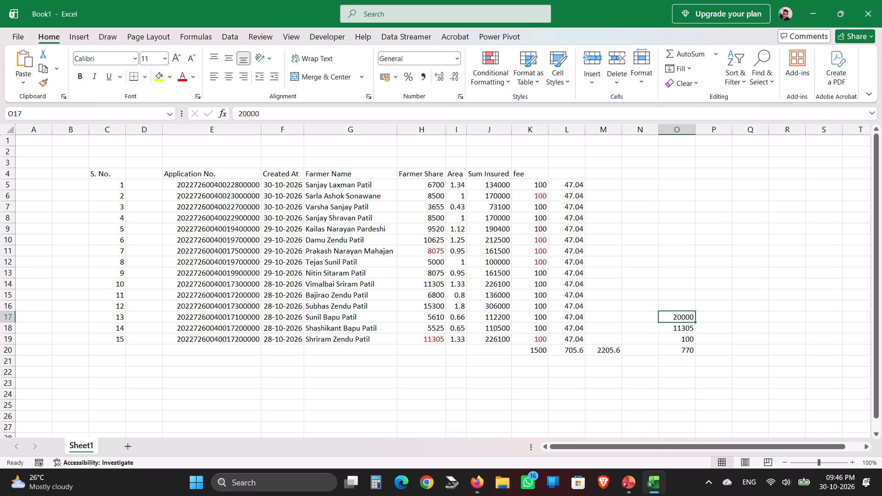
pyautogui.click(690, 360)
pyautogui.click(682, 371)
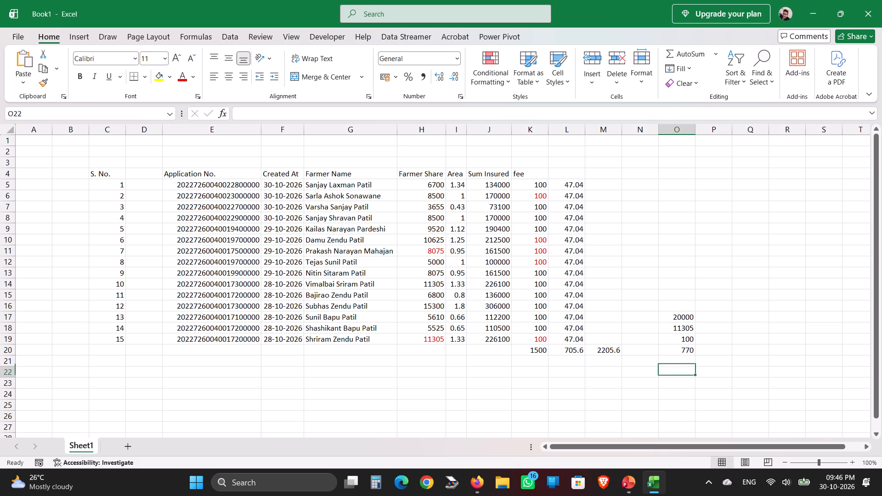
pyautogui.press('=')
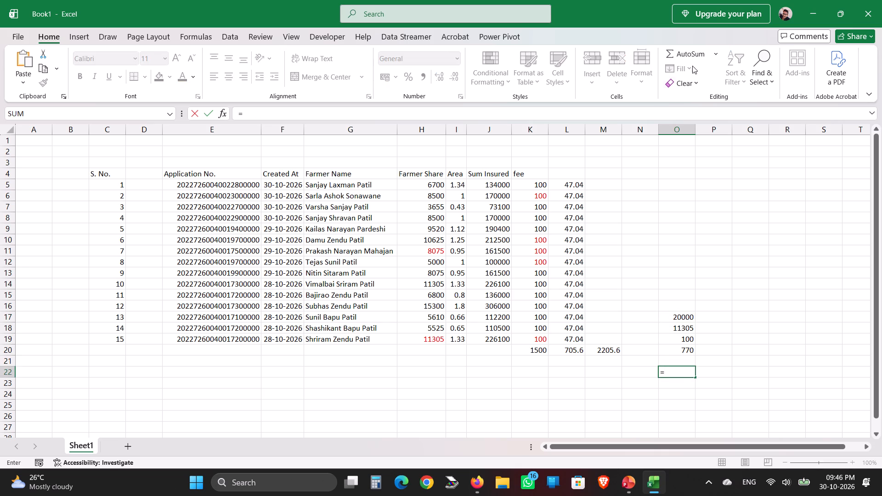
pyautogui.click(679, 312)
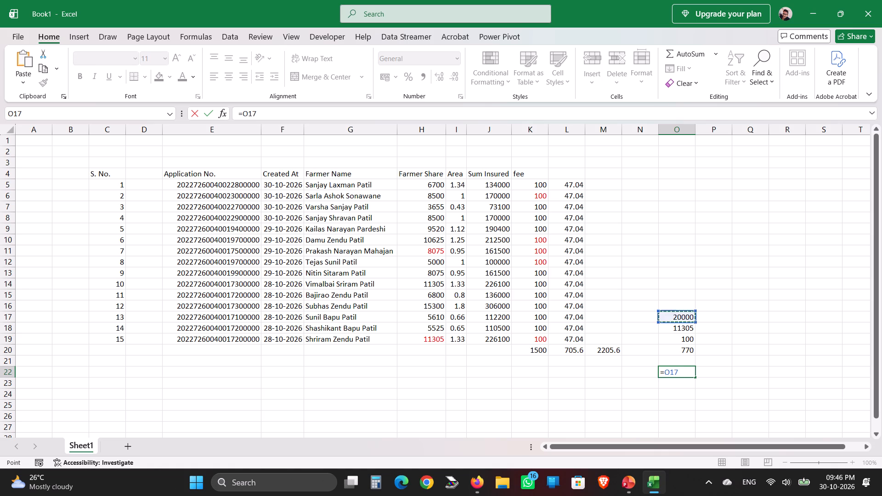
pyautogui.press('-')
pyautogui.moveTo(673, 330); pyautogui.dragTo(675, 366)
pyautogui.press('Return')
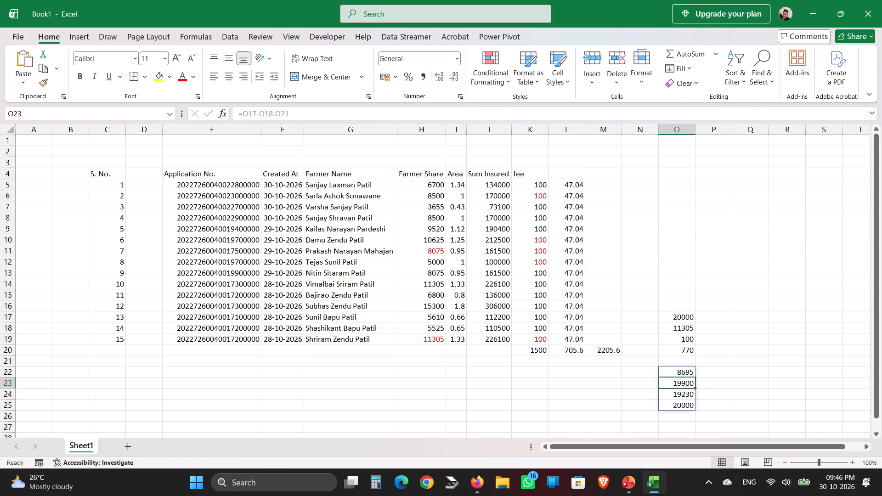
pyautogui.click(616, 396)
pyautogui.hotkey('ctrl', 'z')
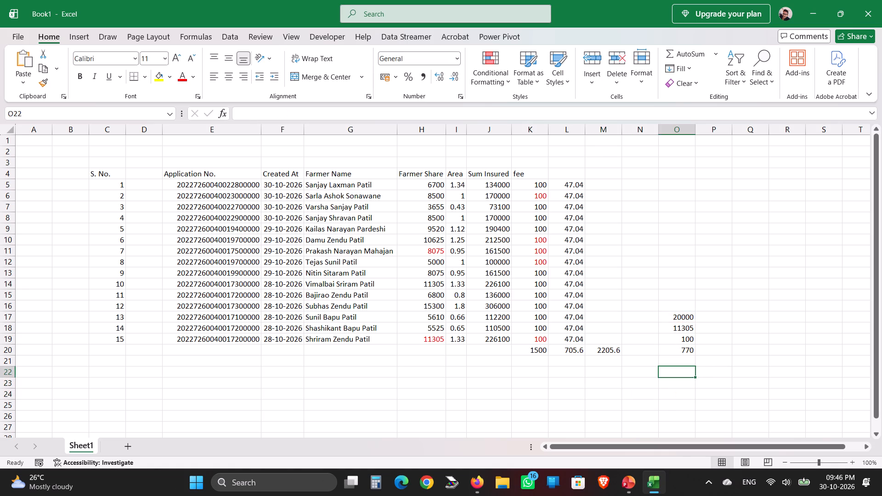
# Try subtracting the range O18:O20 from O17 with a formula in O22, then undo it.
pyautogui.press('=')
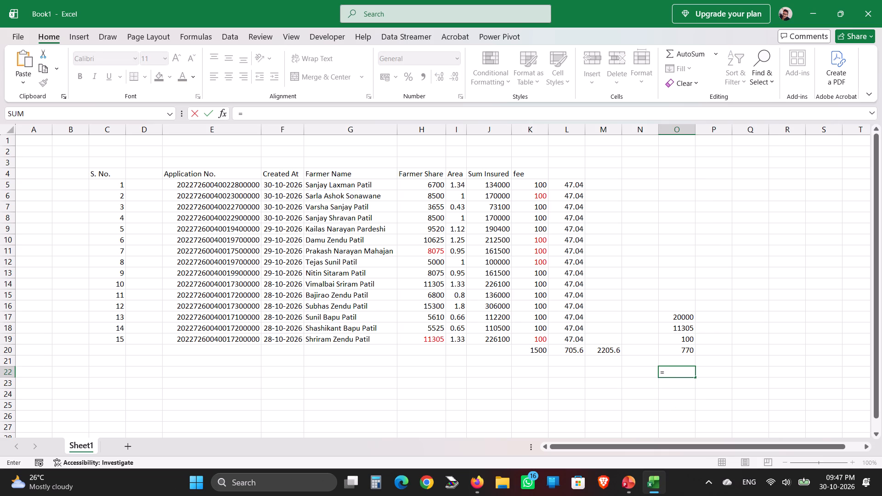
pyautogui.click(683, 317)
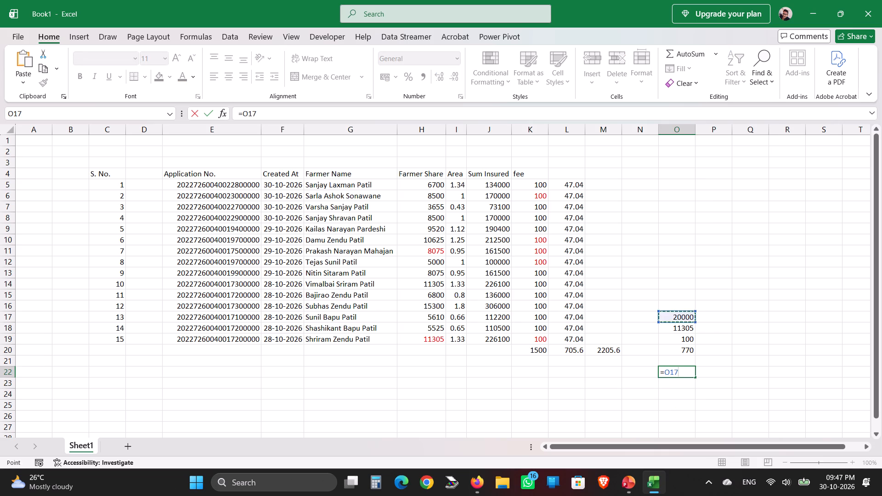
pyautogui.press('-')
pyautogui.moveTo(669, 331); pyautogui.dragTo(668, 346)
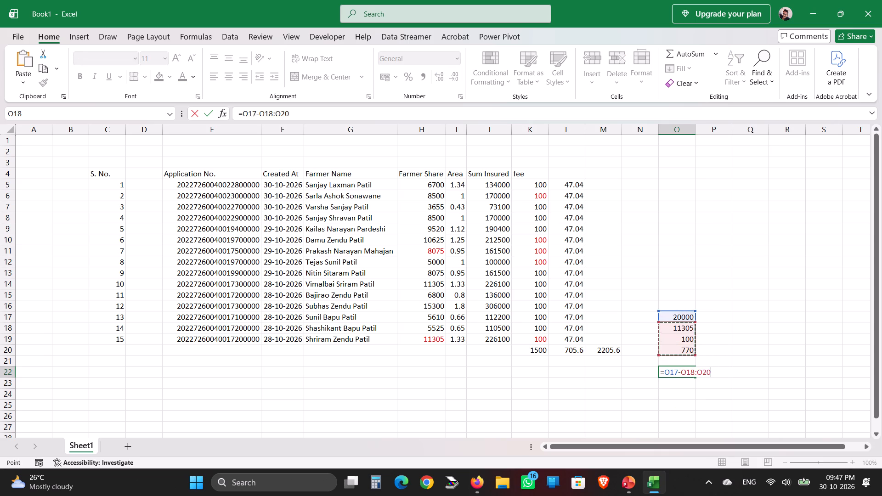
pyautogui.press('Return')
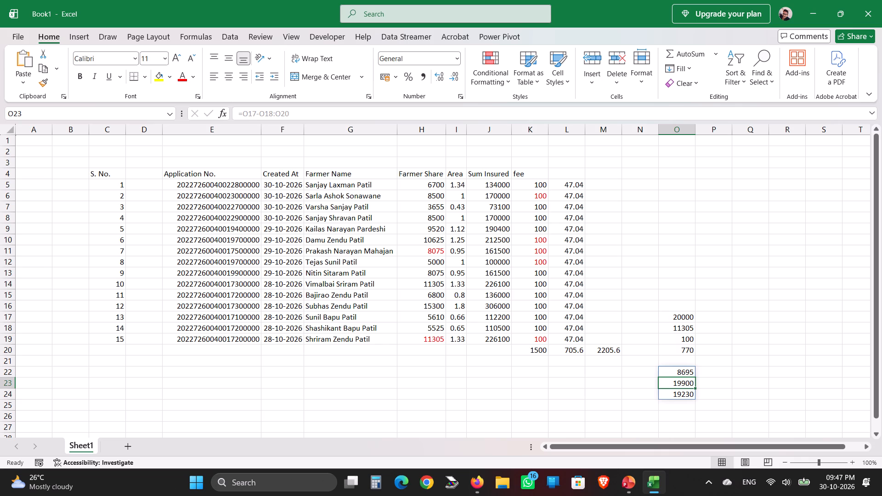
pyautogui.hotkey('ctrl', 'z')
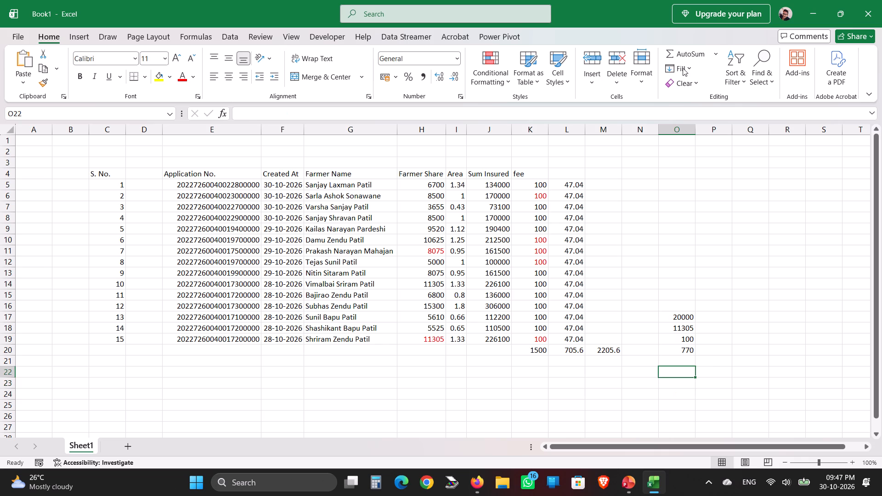
# Sum the three amounts in O18:O20 in cell O22 with AutoSum.
pyautogui.click(683, 55)
pyautogui.moveTo(683, 327); pyautogui.dragTo(683, 350)
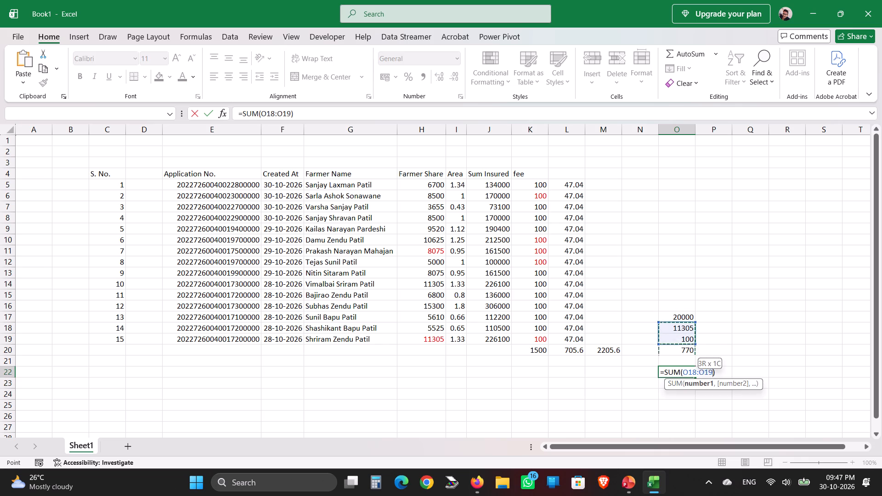
pyautogui.moveTo(683, 350); pyautogui.dragTo(683, 362)
pyautogui.press('Return')
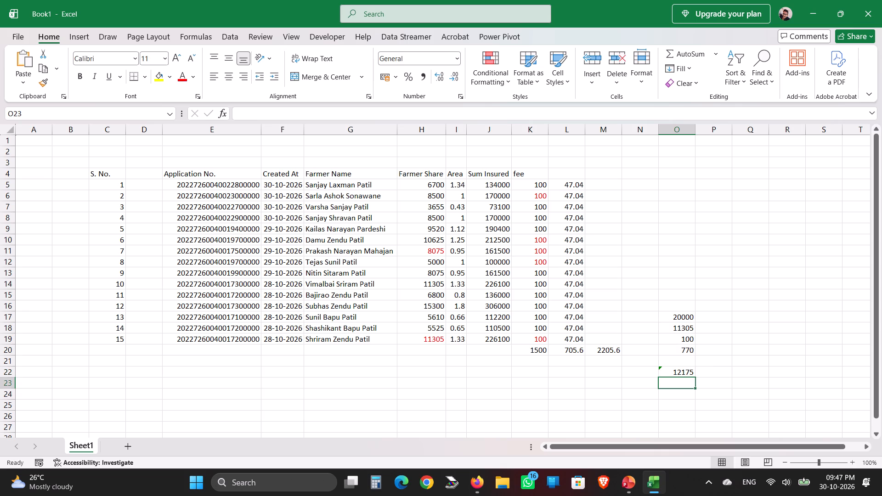
# Change the amount in O20 to 7770, then correct it to 7700.
pyautogui.click(685, 317)
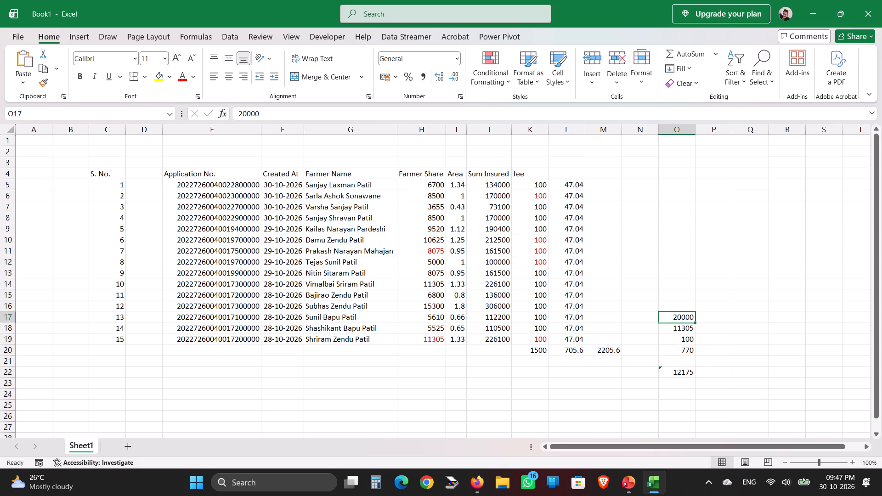
pyautogui.doubleClick(690, 350)
pyautogui.press('7')
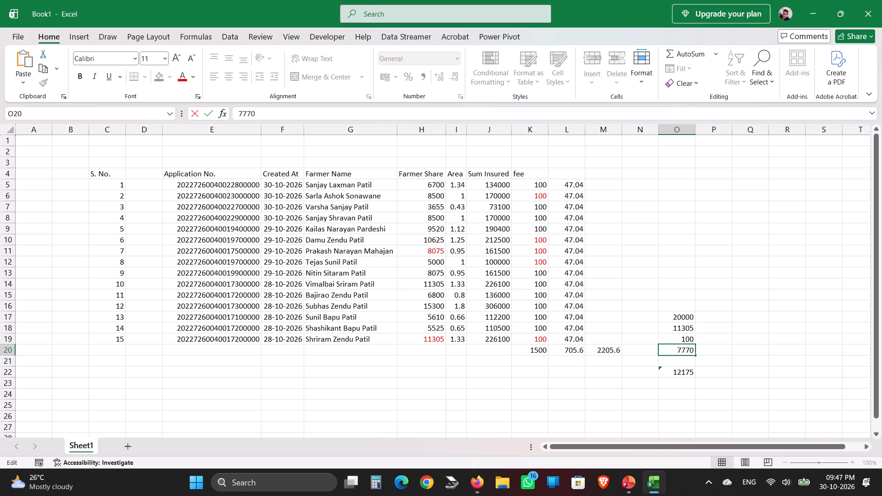
pyautogui.press('Return')
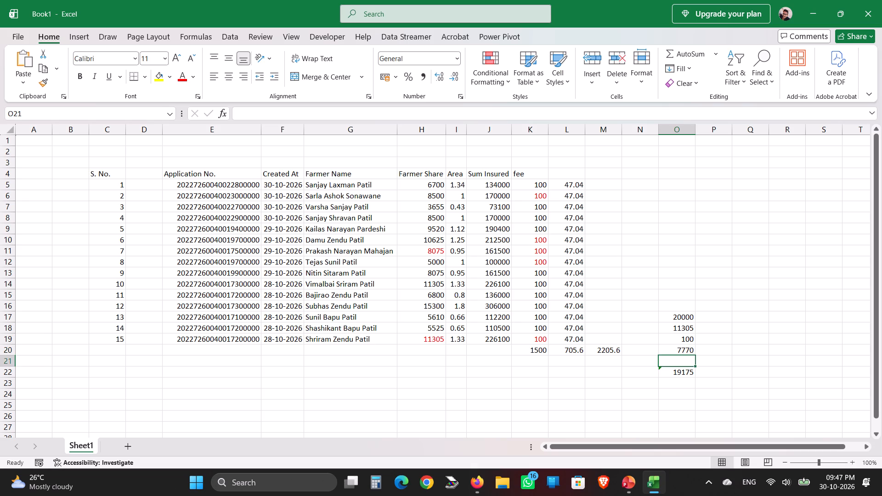
pyautogui.doubleClick(686, 350)
pyautogui.press('BackSpace')
pyautogui.press('BackSpace')
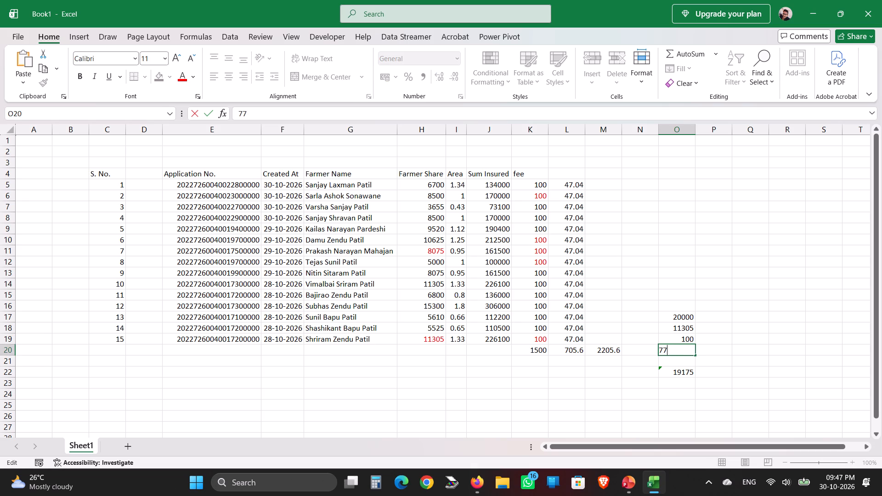
pyautogui.press('0')
pyautogui.press('0')
pyautogui.press('Return')
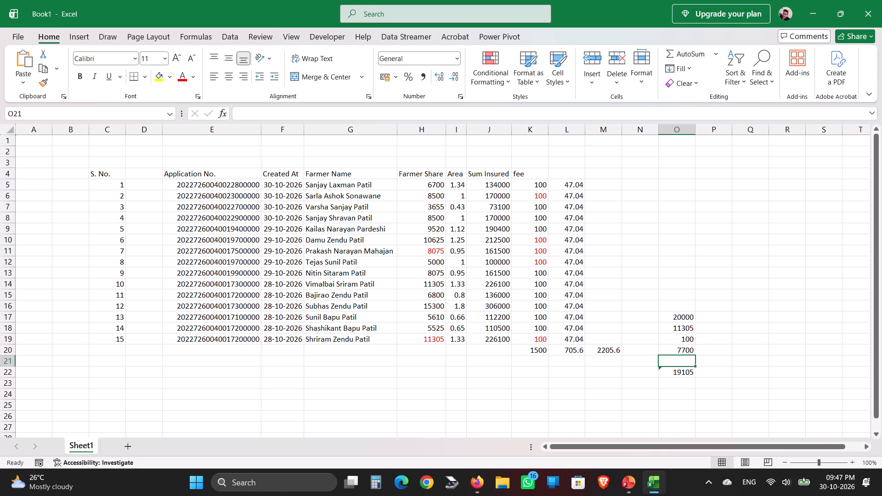
# Switch to Calculator, add the two red farmer shares, 11305 and 8075, and return to the Excel workbook.
pyautogui.click(697, 225)
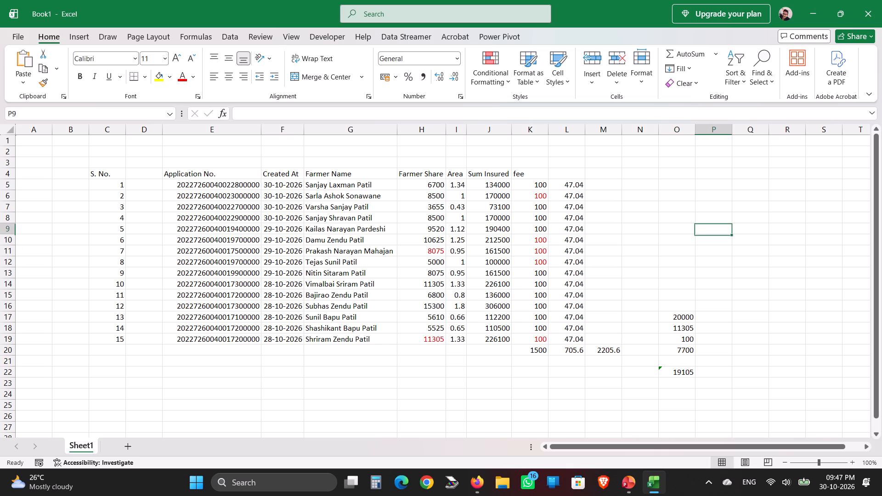
pyautogui.click(378, 479)
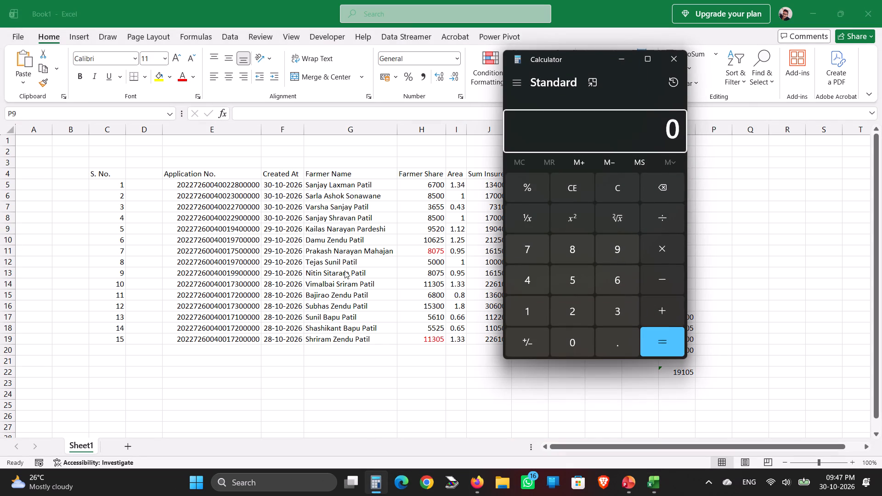
pyautogui.write('11')
pyautogui.write('305+')
pyautogui.press('7')
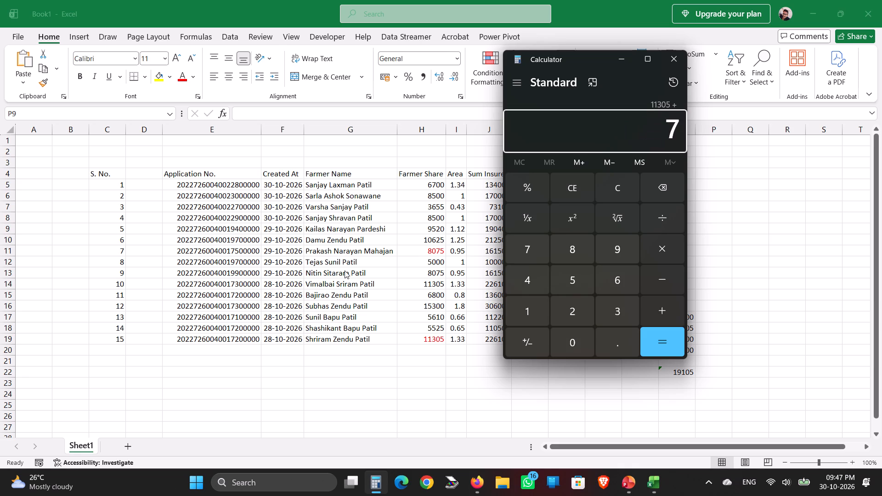
pyautogui.press('BackSpace')
pyautogui.write('80')
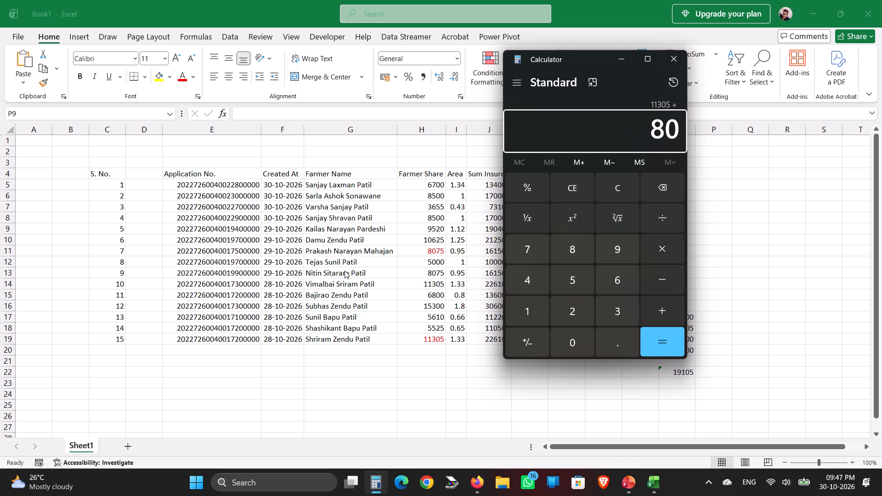
pyautogui.write('75')
pyautogui.press('Return')
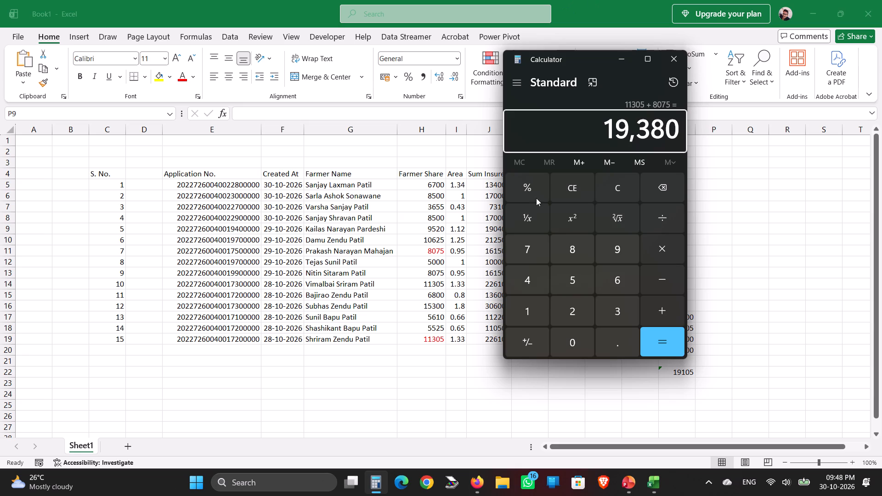
pyautogui.click(403, 375)
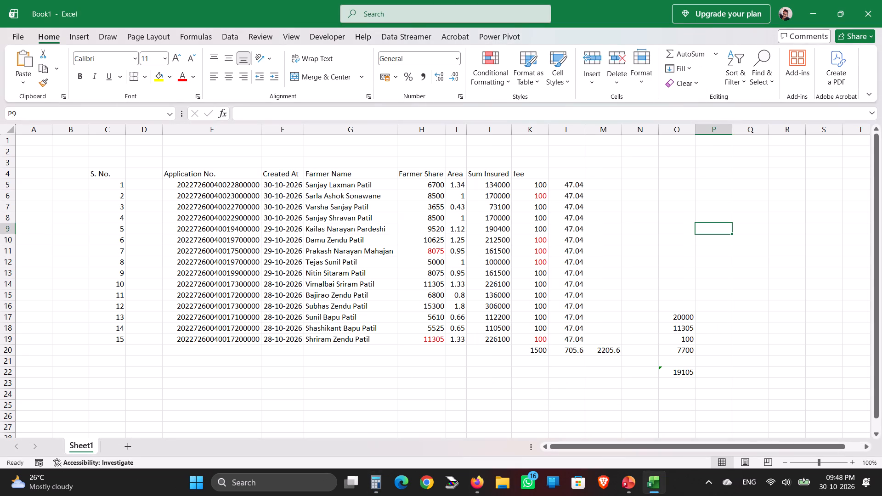
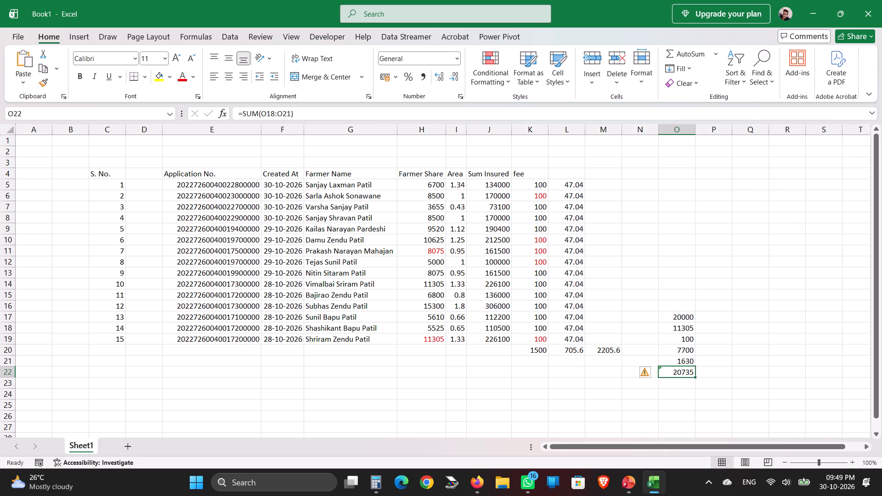
# Copy the farmer names in G5:G19, open Google Translate in Chrome, and try to paste them for English-to-Marathi translation.
pyautogui.moveTo(364, 182); pyautogui.dragTo(330, 342)
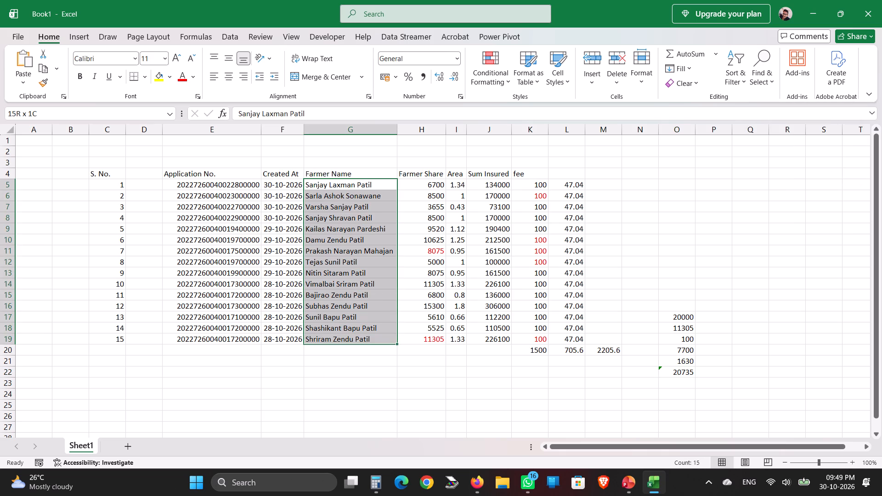
pyautogui.moveTo(330, 342); pyautogui.dragTo(329, 342)
pyautogui.hotkey('ctrl', 'c')
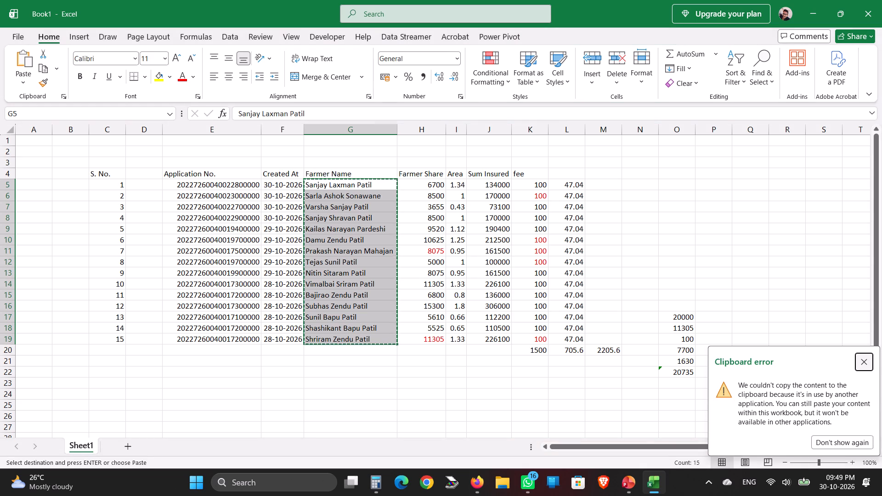
pyautogui.hotkey('alt', 'Tab')
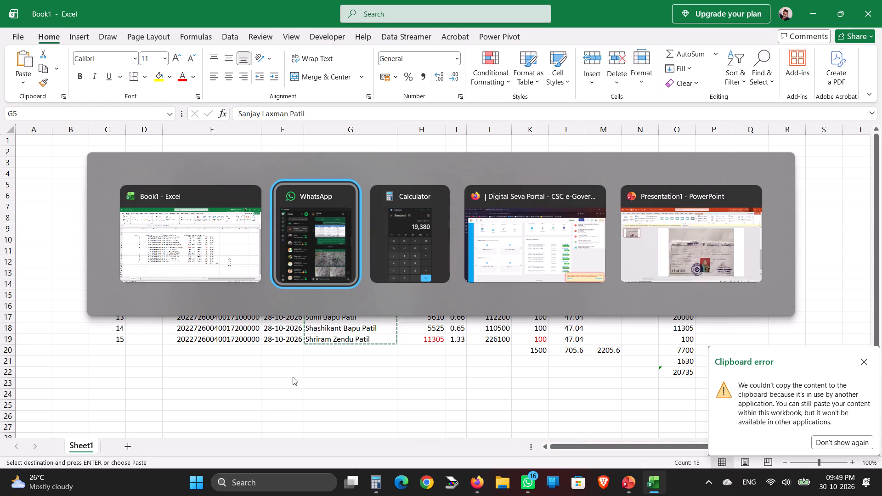
pyautogui.hotkey('alt', 'Tab')
pyautogui.hotkey('alt', 'Tab')
pyautogui.click(271, 12)
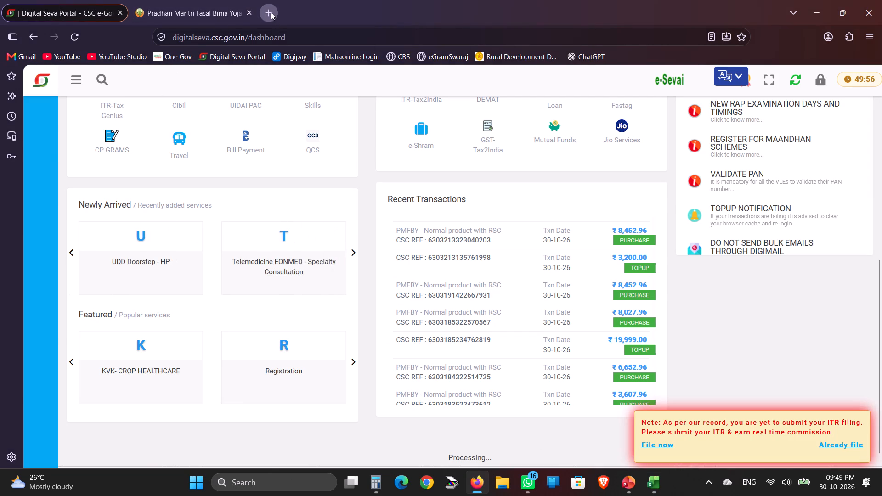
pyautogui.click(377, 11)
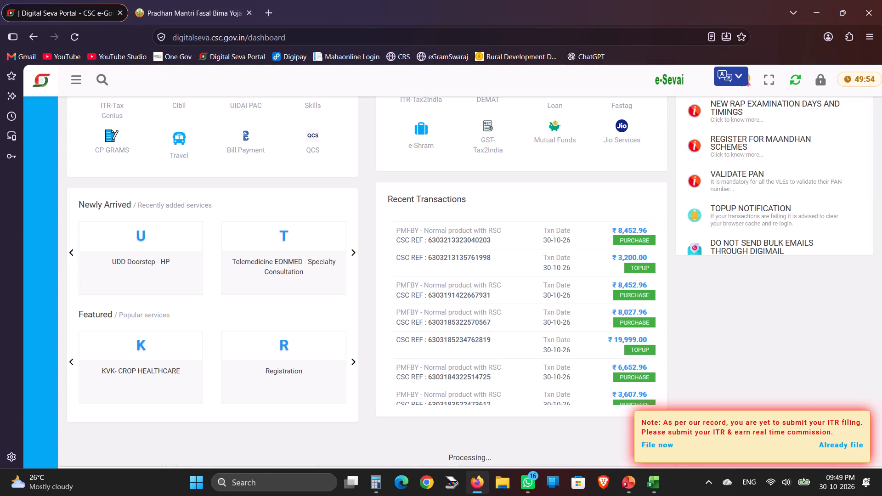
pyautogui.click(425, 483)
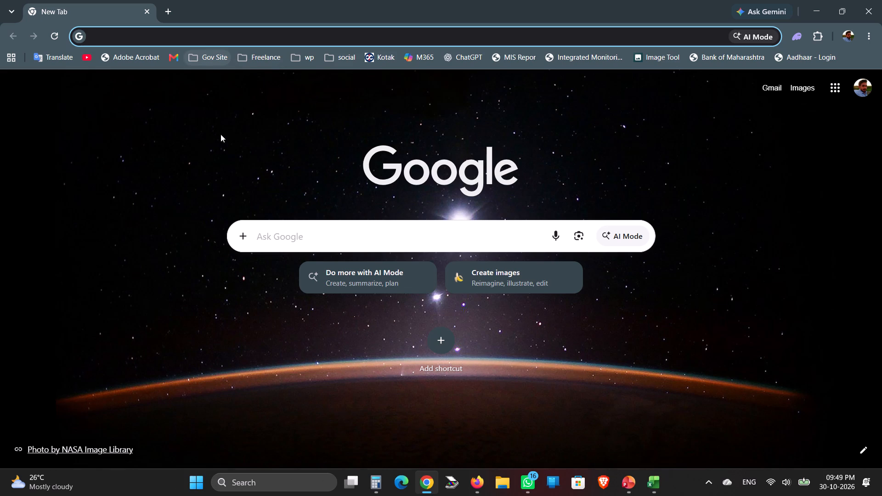
pyautogui.click(63, 54)
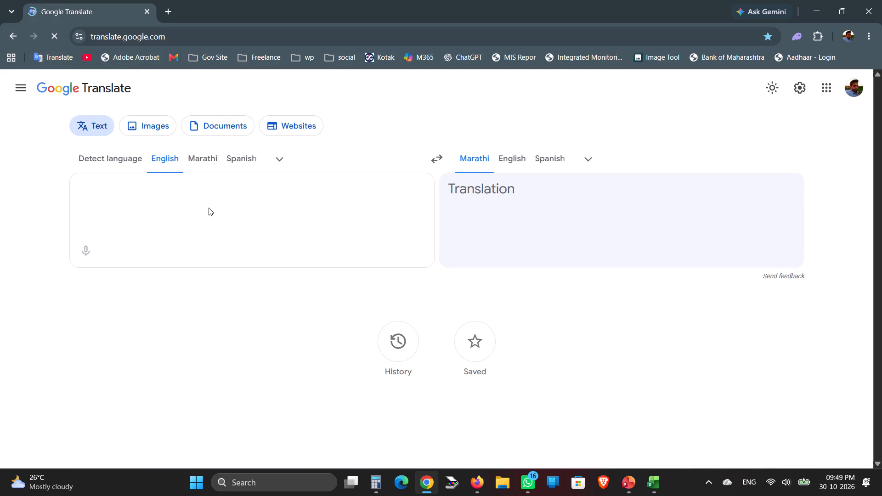
pyautogui.hotkey('ctrl', 'v')
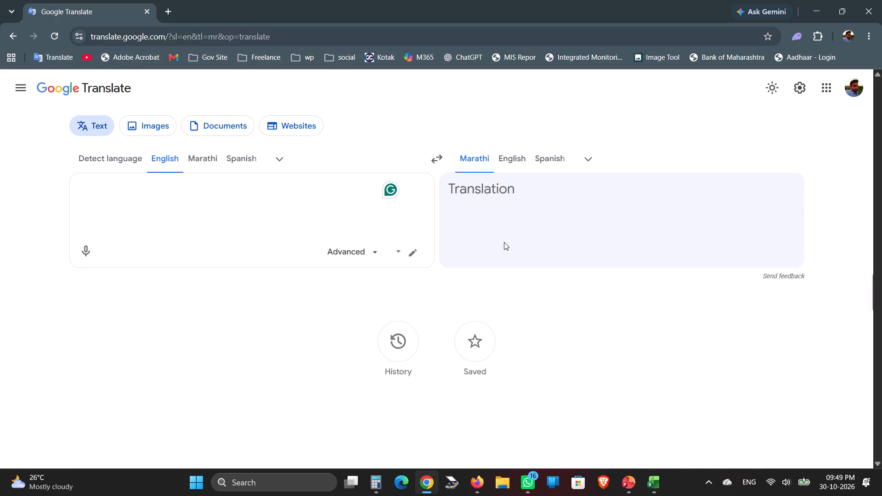
pyautogui.click(136, 190)
pyautogui.hotkey('ctrl', 'v')
# Return to the Excel workbook, copy the farmer names in G5:G19 again, and paste them into Google Translate in Chrome.
pyautogui.hotkey('alt', 'Tab')
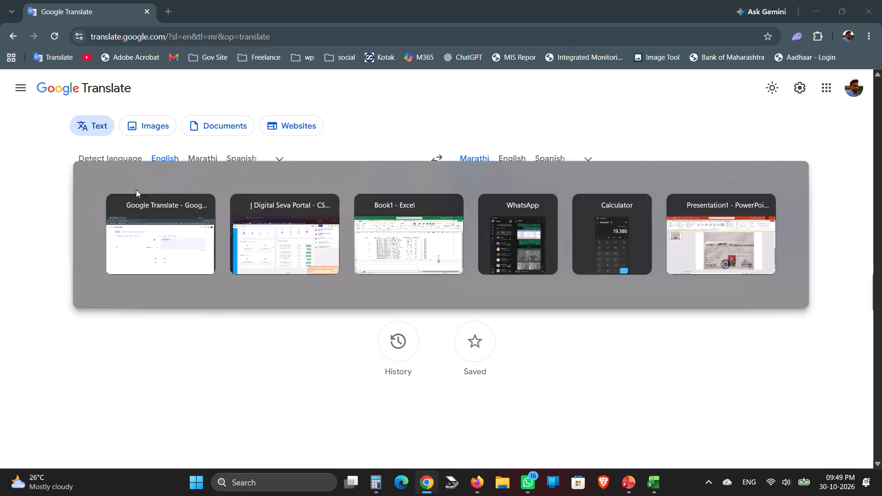
pyautogui.hotkey('alt', 'Tab')
pyautogui.hotkey('alt', 'Tab')
pyautogui.hotkey('alt', 'Tab')
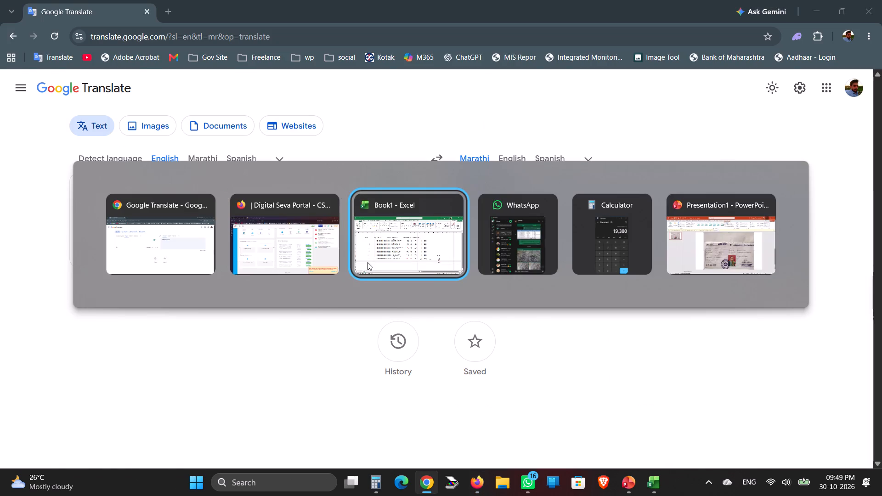
pyautogui.doubleClick(374, 222)
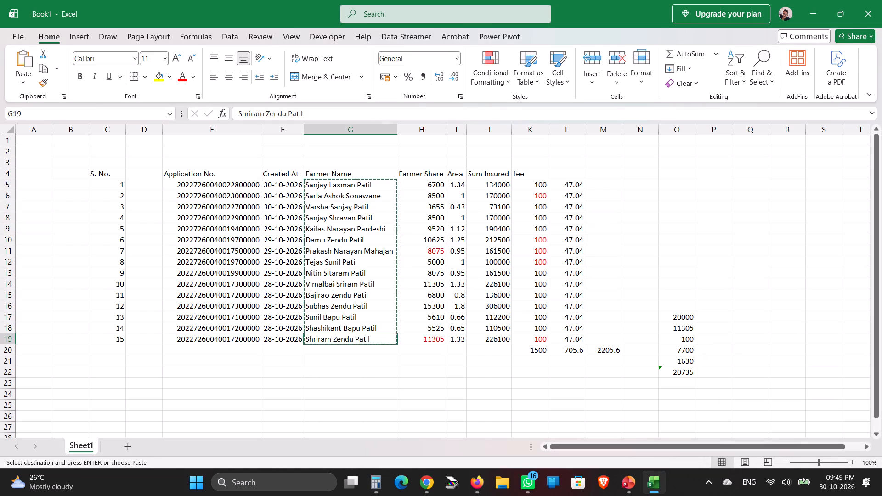
pyautogui.doubleClick(355, 188)
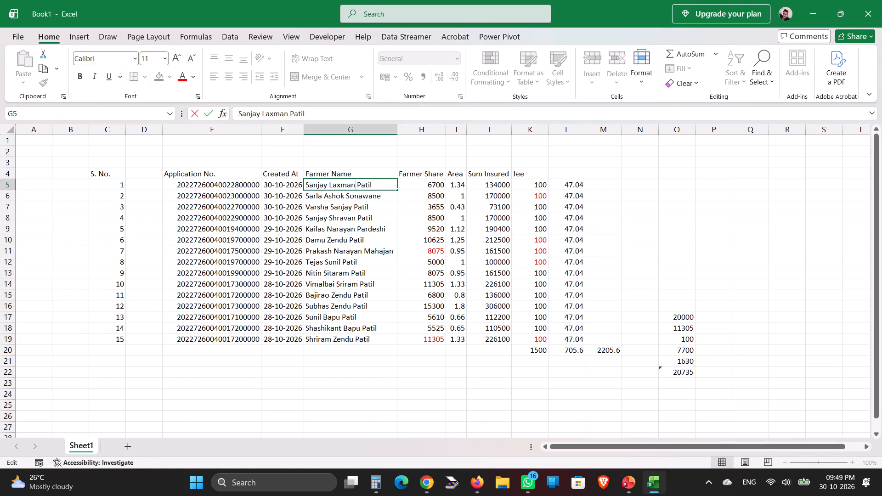
pyautogui.moveTo(308, 181); pyautogui.dragTo(364, 310)
pyautogui.click(362, 307)
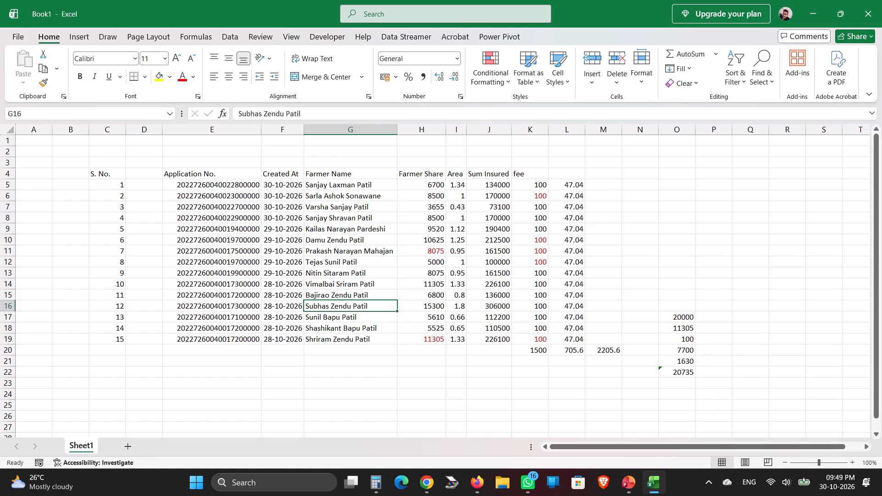
pyautogui.moveTo(348, 188); pyautogui.dragTo(319, 338)
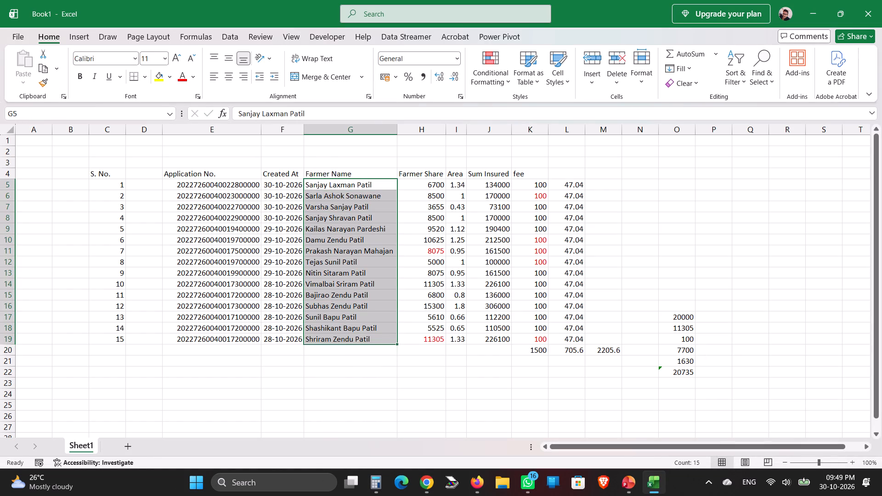
pyautogui.hotkey('ctrl', 'c')
pyautogui.hotkey('alt', 'Tab')
pyautogui.hotkey('ctrl', 'v')
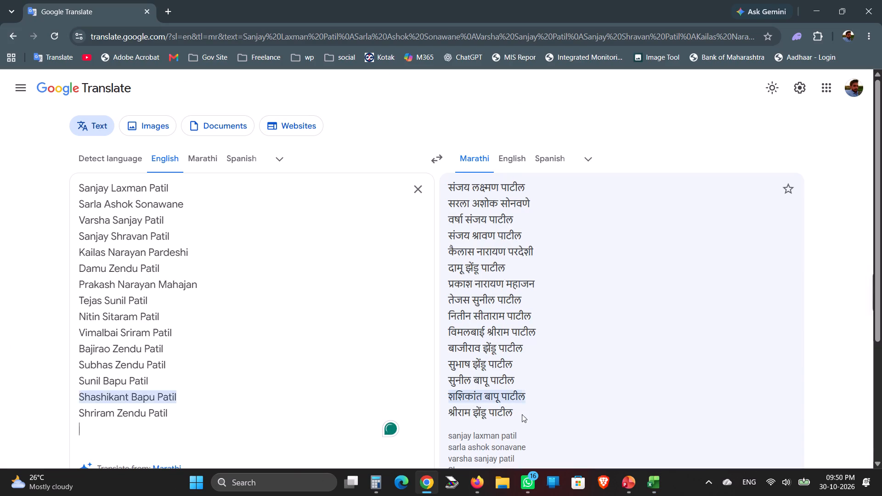
# Copy the full list of Marathi-translated farmer names from the Google Translate result.
pyautogui.doubleClick(512, 411)
pyautogui.scroll(-3, 551, 350)
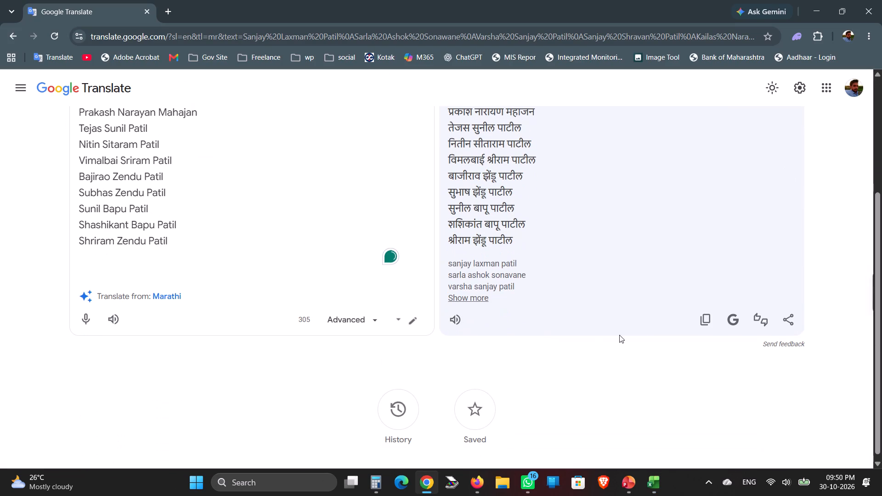
pyautogui.scroll(4, 556, 276)
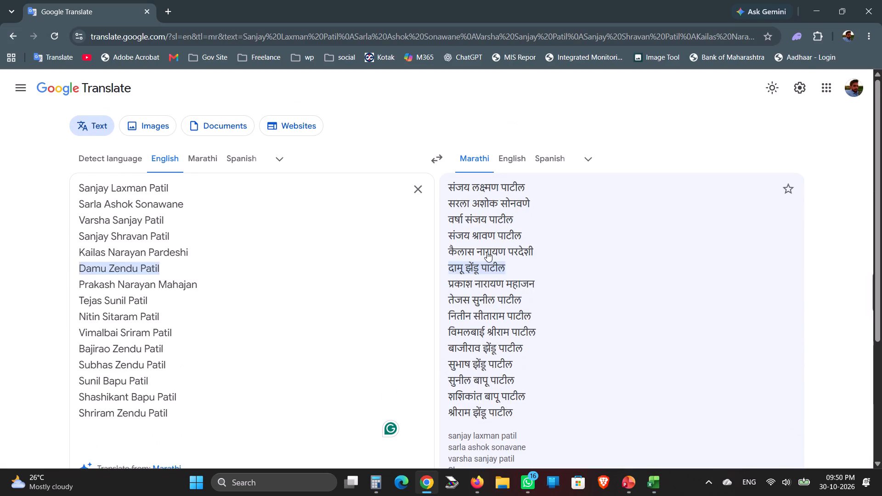
pyautogui.moveTo(447, 186); pyautogui.dragTo(496, 317)
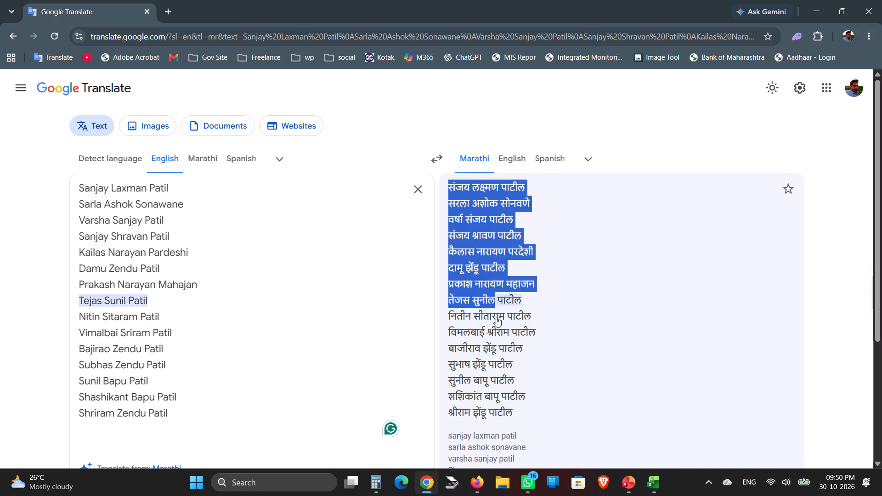
pyautogui.moveTo(496, 317); pyautogui.dragTo(515, 417)
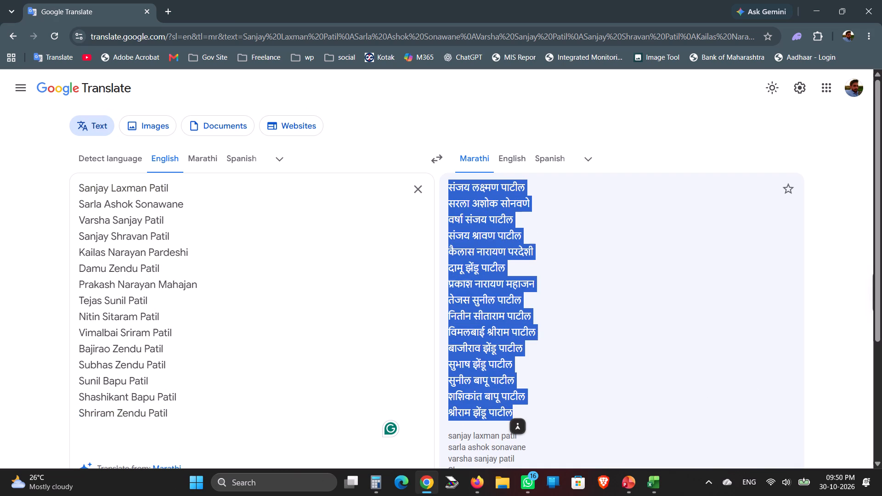
pyautogui.hotkey('ctrl', 'c')
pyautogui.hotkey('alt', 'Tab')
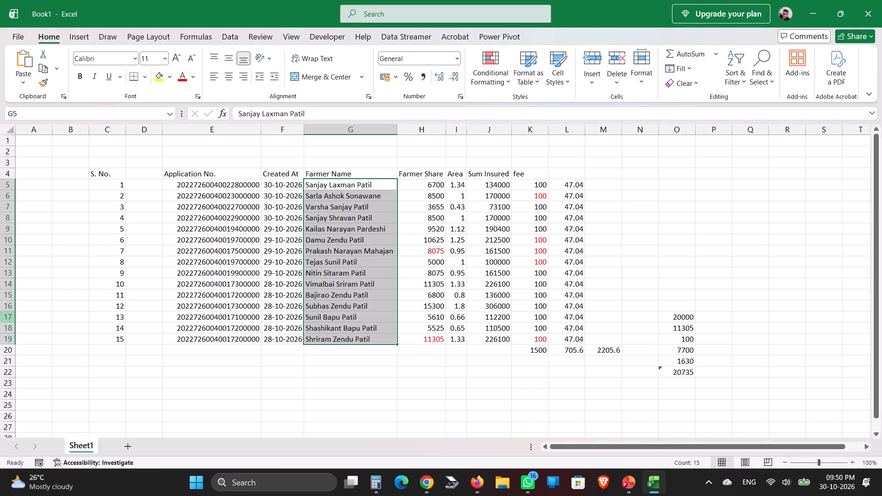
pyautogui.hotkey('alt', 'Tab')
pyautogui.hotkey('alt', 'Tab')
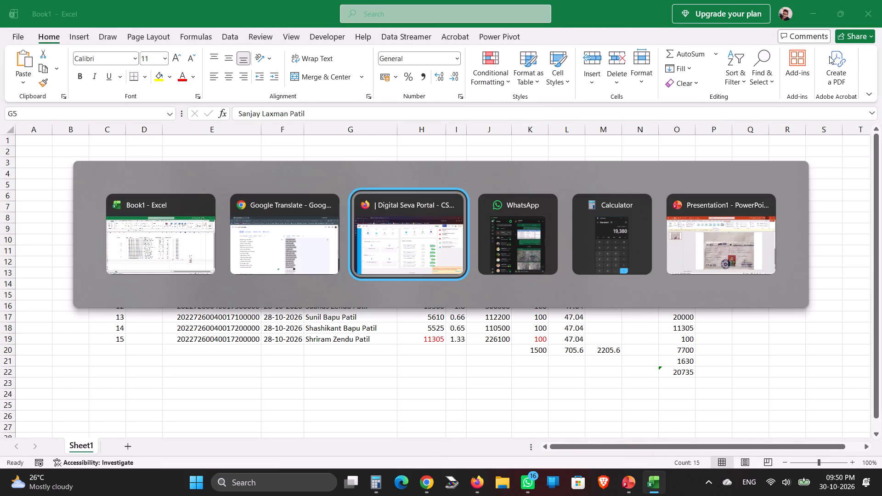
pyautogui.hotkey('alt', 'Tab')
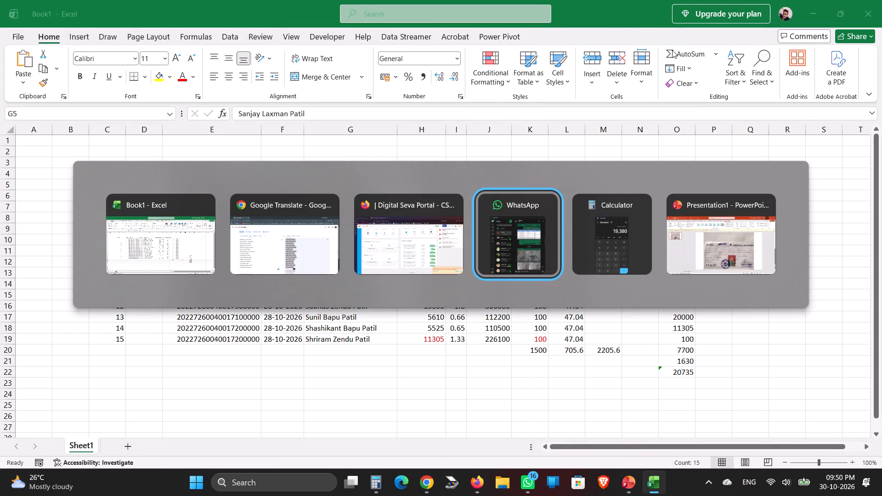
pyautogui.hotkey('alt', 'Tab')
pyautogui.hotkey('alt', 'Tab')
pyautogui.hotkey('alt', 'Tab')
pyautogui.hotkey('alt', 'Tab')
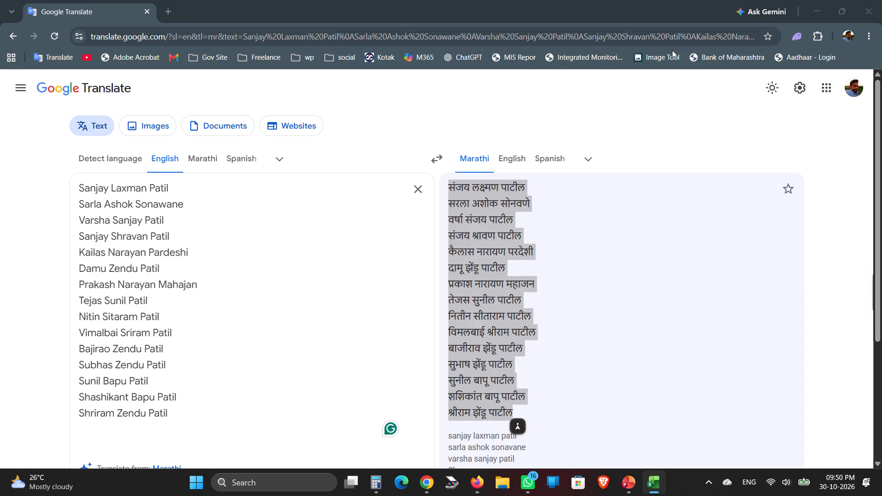
# Snap the Google Translate window to the right half of the screen and minimise the Excel workbook.
pyautogui.moveTo(570, 8); pyautogui.dragTo(881, 258)
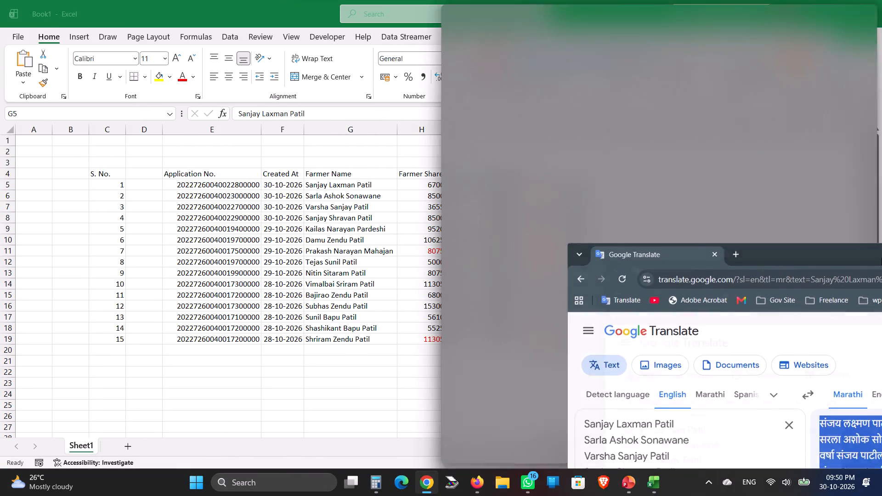
pyautogui.click(198, 406)
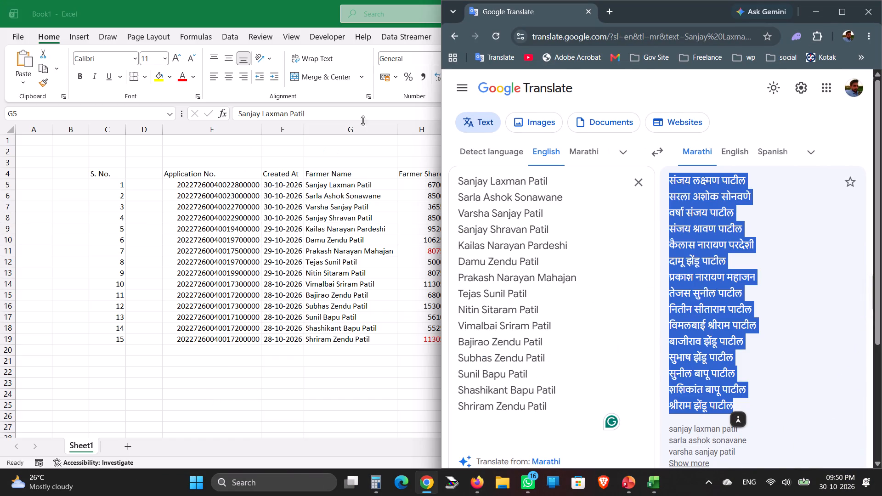
pyautogui.click(274, 10)
pyautogui.click(812, 3)
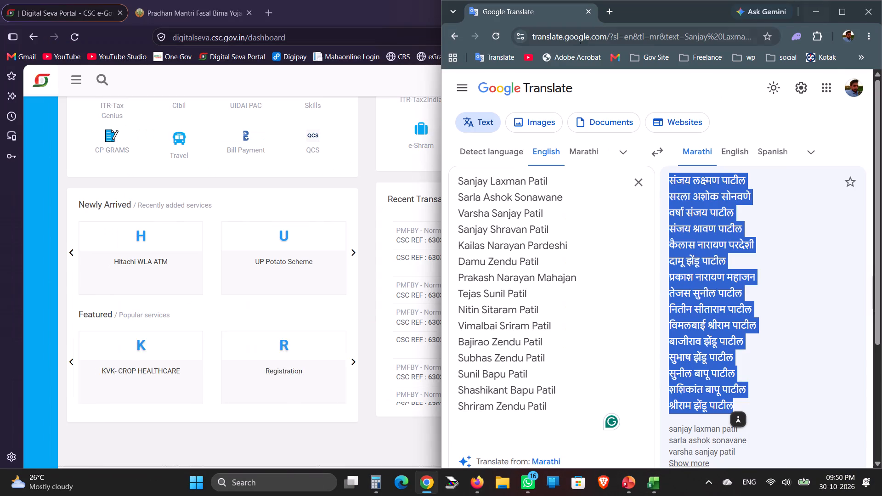
# Minimize the Firefox window, open the Business Dashboard workbook from the desktop, and show its Daily Entry sheet.
pyautogui.click(397, 6)
pyautogui.click(815, 8)
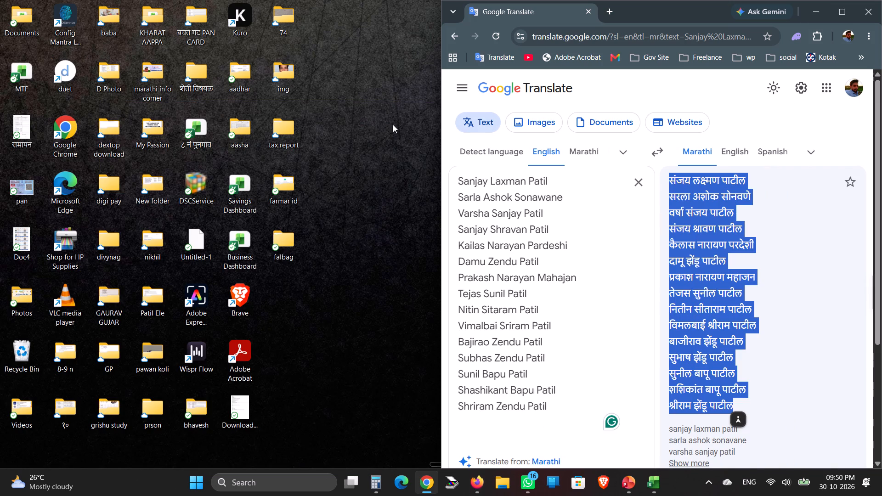
pyautogui.click(237, 197)
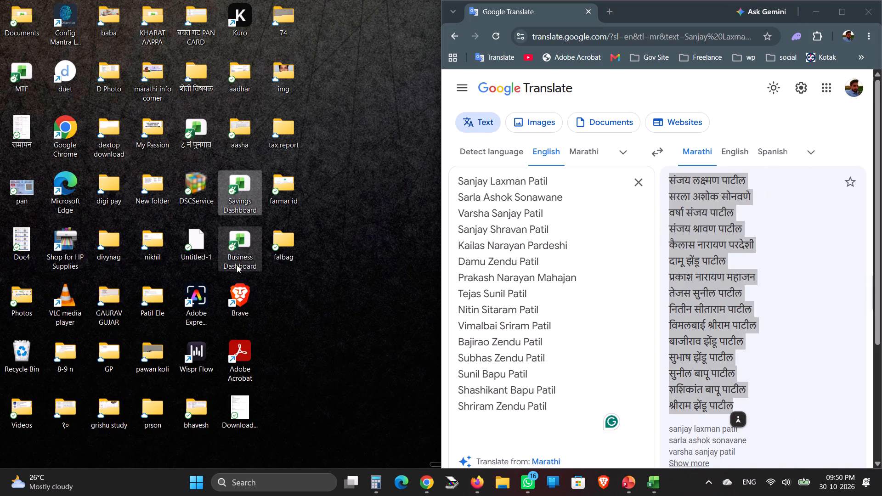
pyautogui.click(239, 256)
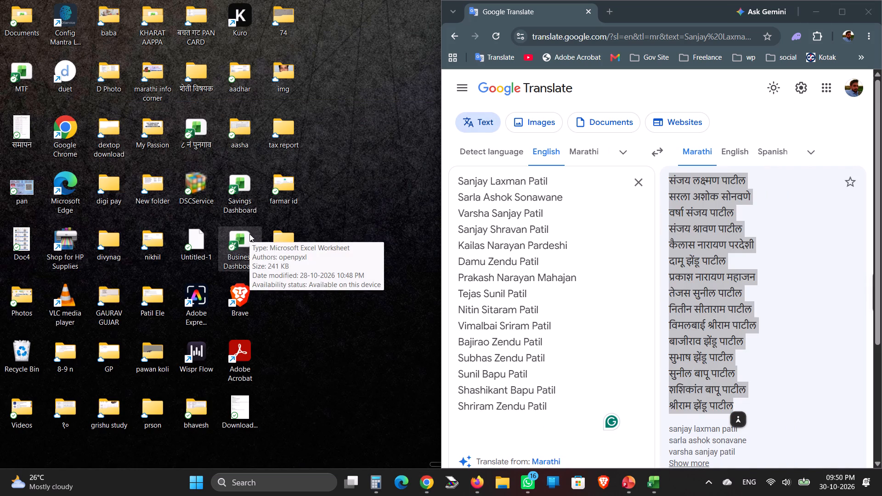
pyautogui.doubleClick(249, 234)
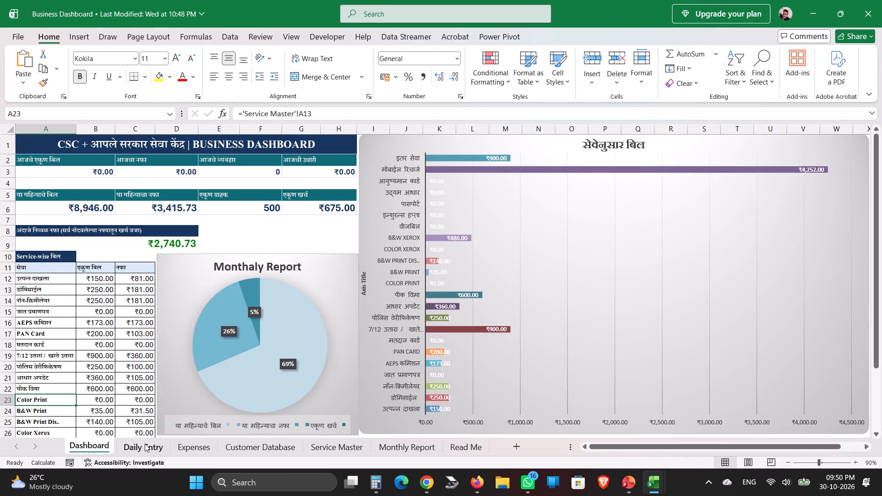
pyautogui.click(144, 444)
# Paste the Marathi farmer names into the Customer Name column of Daily Entry, starting at the first empty row, D72.
pyautogui.scroll(-3, 178, 352)
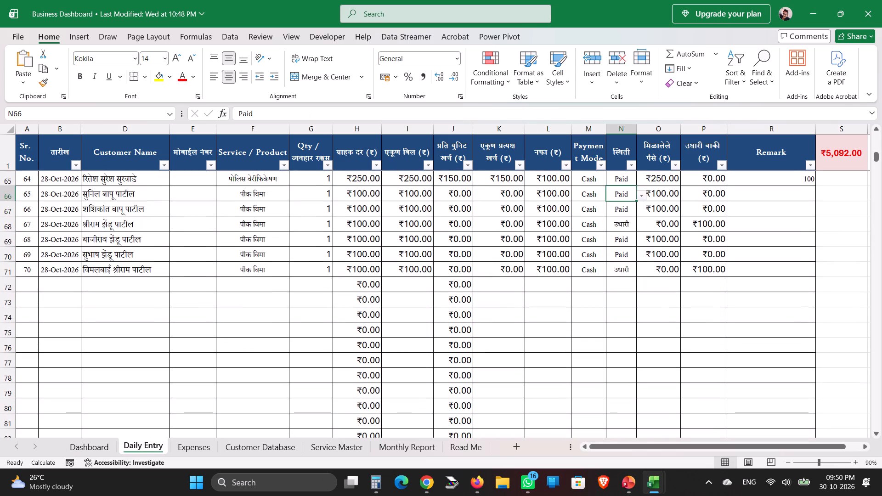
pyautogui.click(140, 287)
pyautogui.rightClick(140, 287)
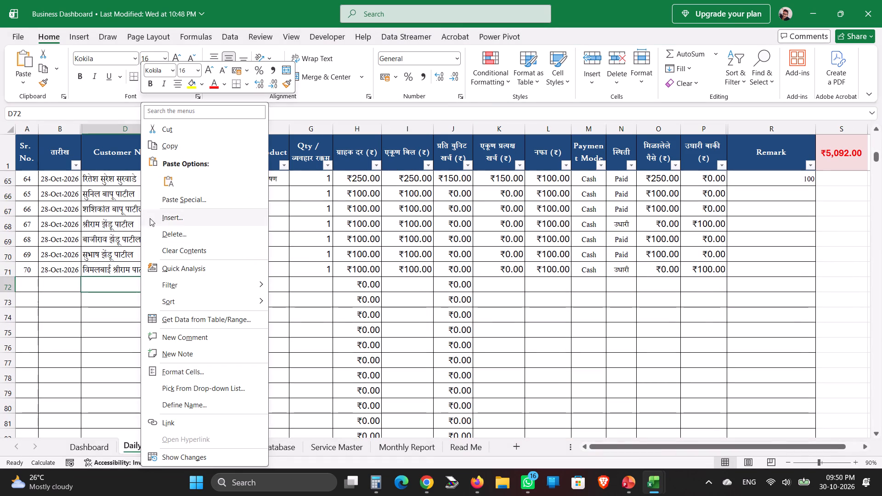
pyautogui.click(99, 321)
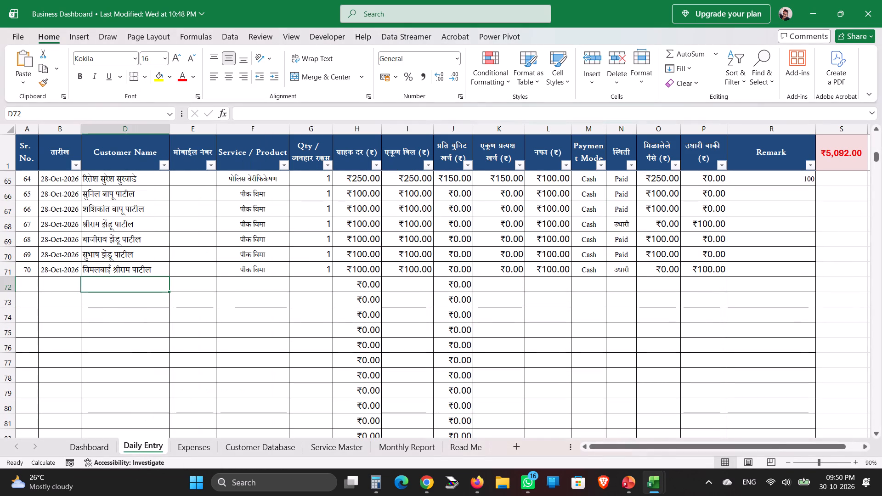
pyautogui.hotkey('ctrl', 'v')
pyautogui.scroll(-1, 120, 306)
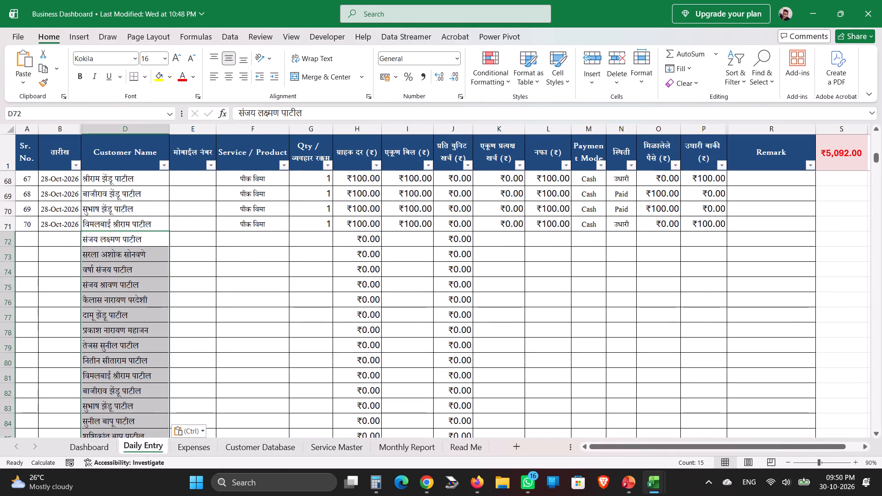
pyautogui.click(134, 343)
pyautogui.scroll(-2, 134, 343)
pyautogui.scroll(2, 134, 343)
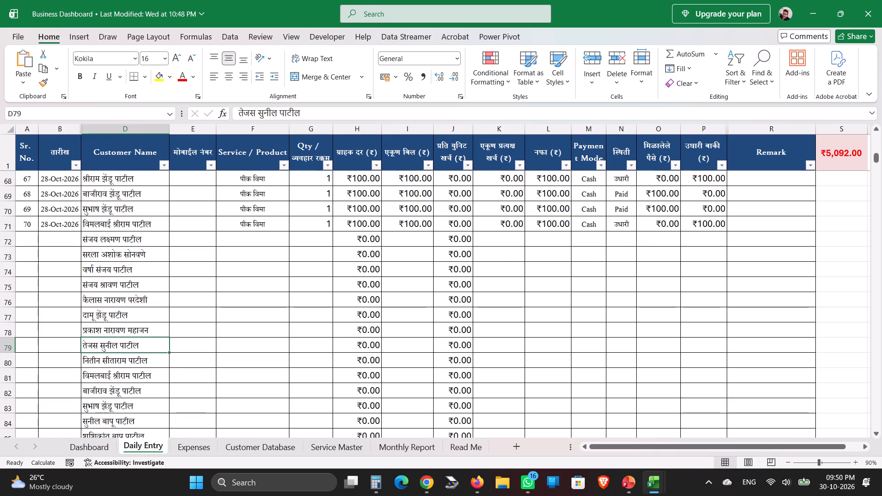
# Arrange the Business Dashboard and Book1 workbooks side by side.
pyautogui.moveTo(601, 14); pyautogui.dragTo(0, 211)
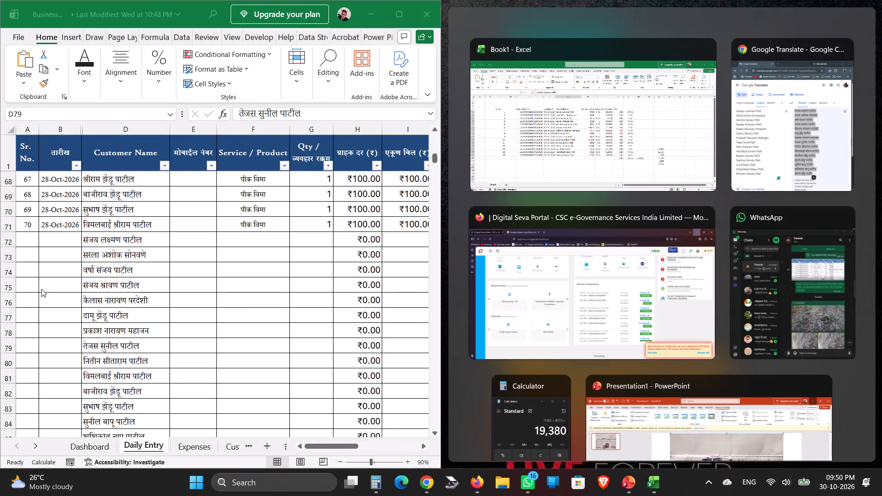
pyautogui.click(701, 106)
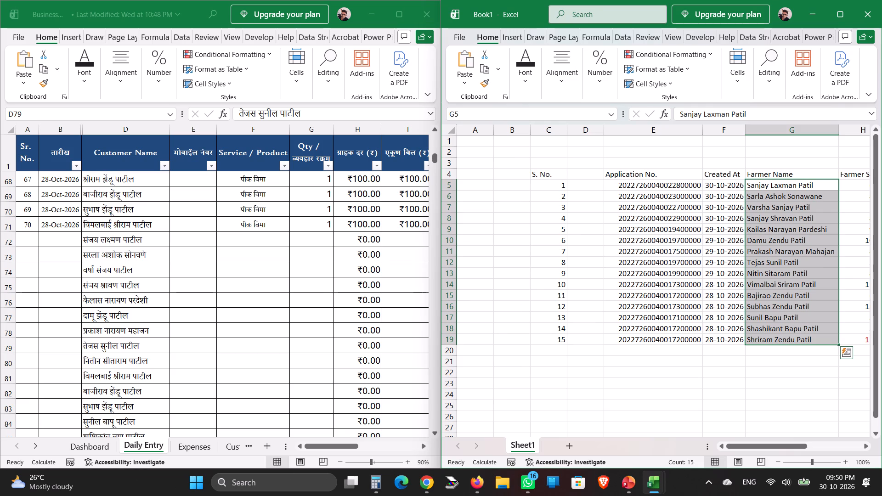
# Copy the 28-10-2026 dates in F14:F19 of Book1 into the Daily Entry date column, starting at B81.
pyautogui.click(720, 286)
pyautogui.moveTo(720, 286); pyautogui.dragTo(713, 334)
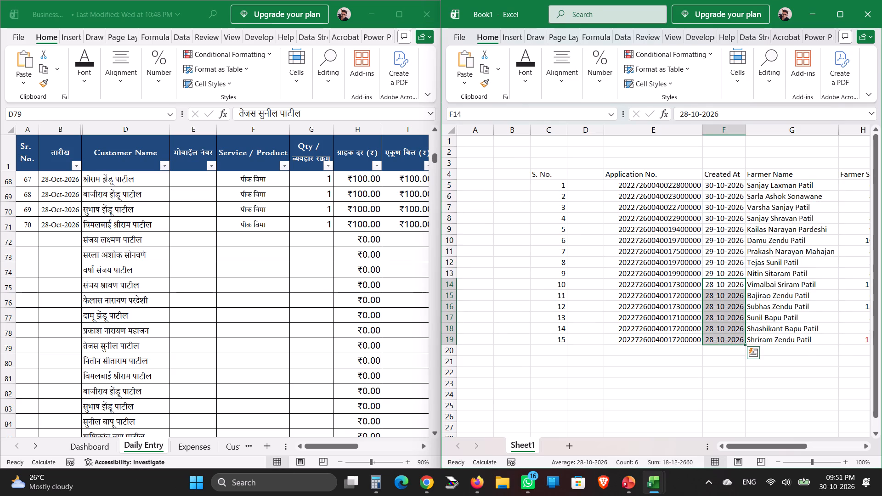
pyautogui.hotkey('ctrl', 'c')
pyautogui.click(54, 359)
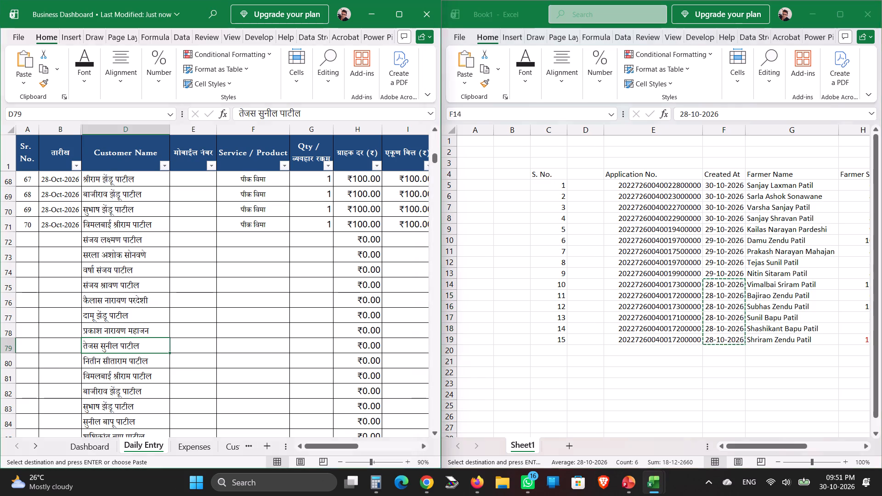
pyautogui.click(57, 366)
pyautogui.click(57, 371)
pyautogui.hotkey('ctrl', 'v')
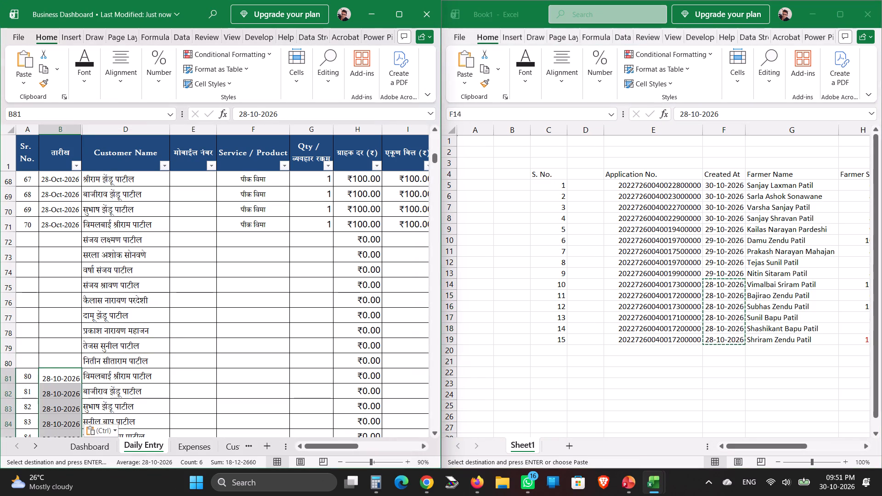
pyautogui.scroll(-1, 109, 361)
pyautogui.scroll(1, 109, 361)
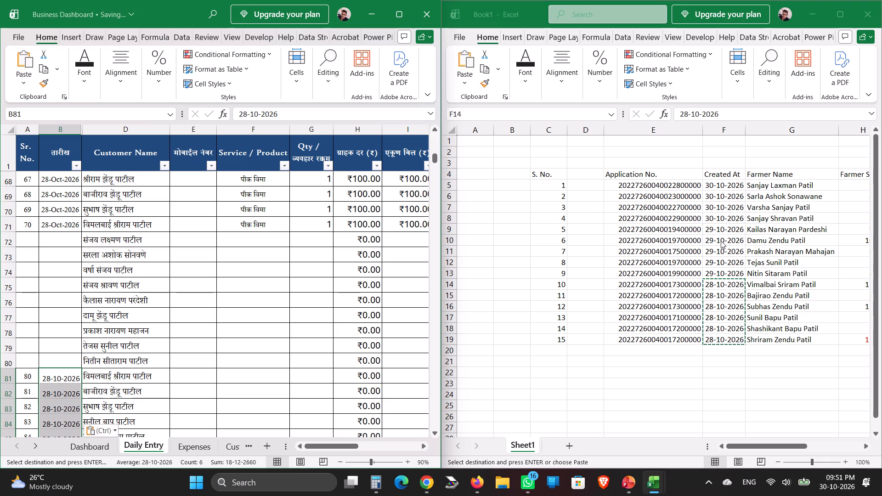
pyautogui.scroll(-1, 137, 351)
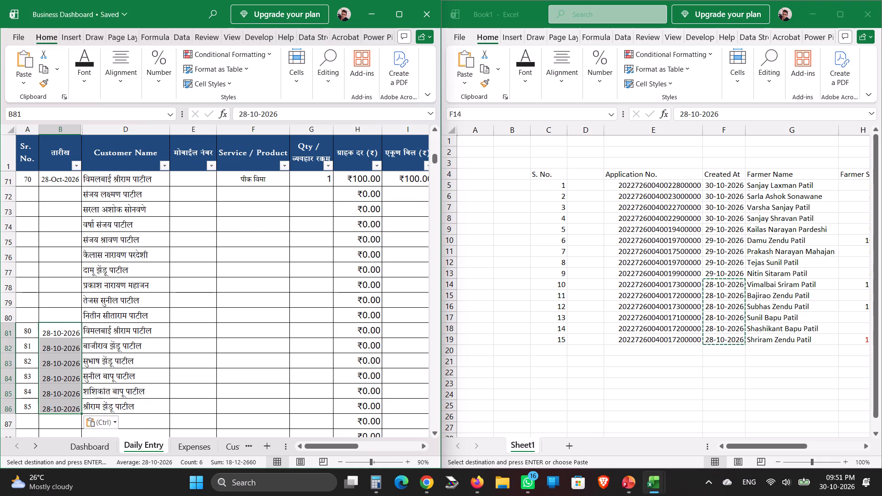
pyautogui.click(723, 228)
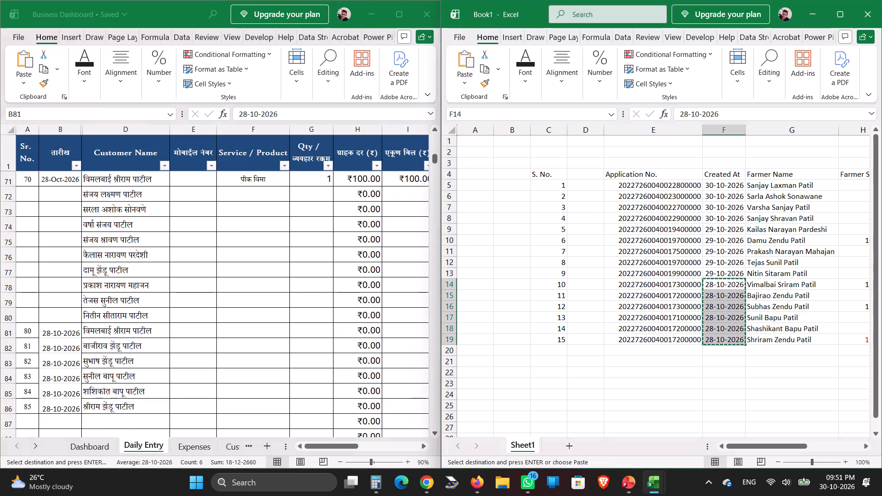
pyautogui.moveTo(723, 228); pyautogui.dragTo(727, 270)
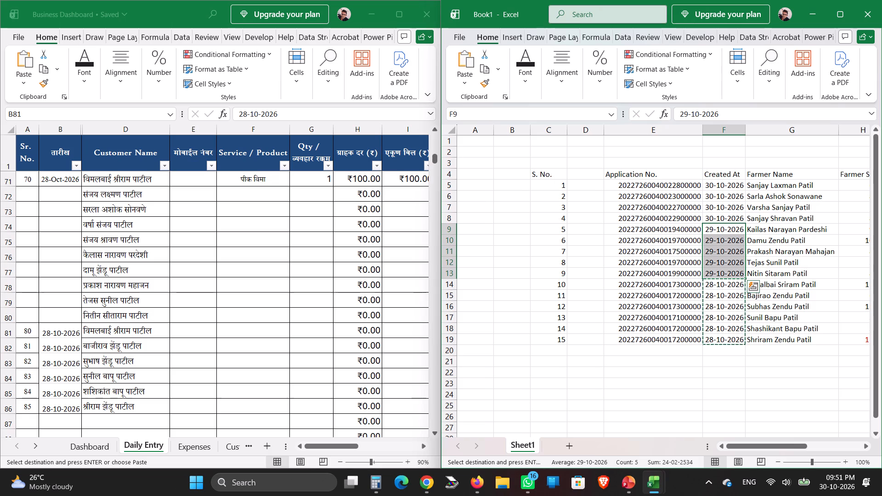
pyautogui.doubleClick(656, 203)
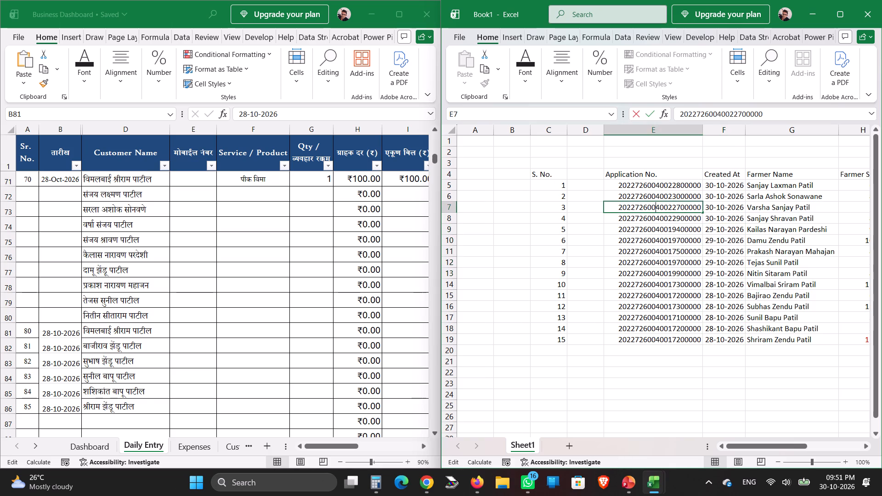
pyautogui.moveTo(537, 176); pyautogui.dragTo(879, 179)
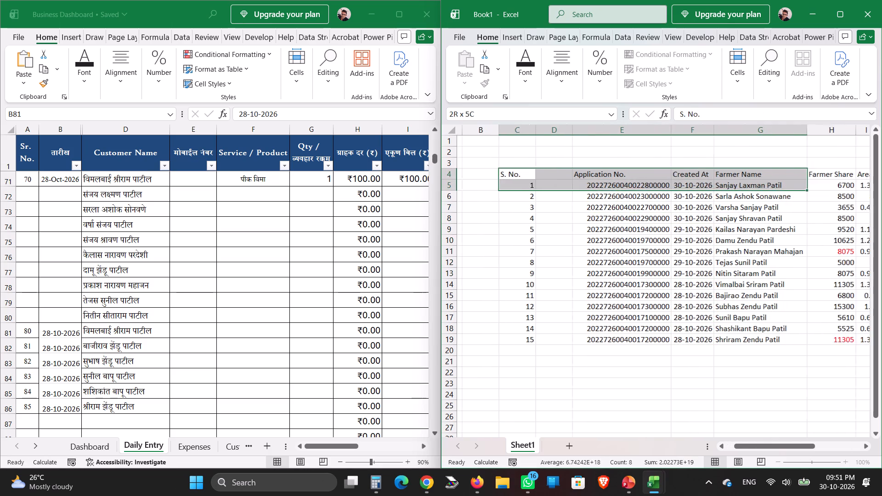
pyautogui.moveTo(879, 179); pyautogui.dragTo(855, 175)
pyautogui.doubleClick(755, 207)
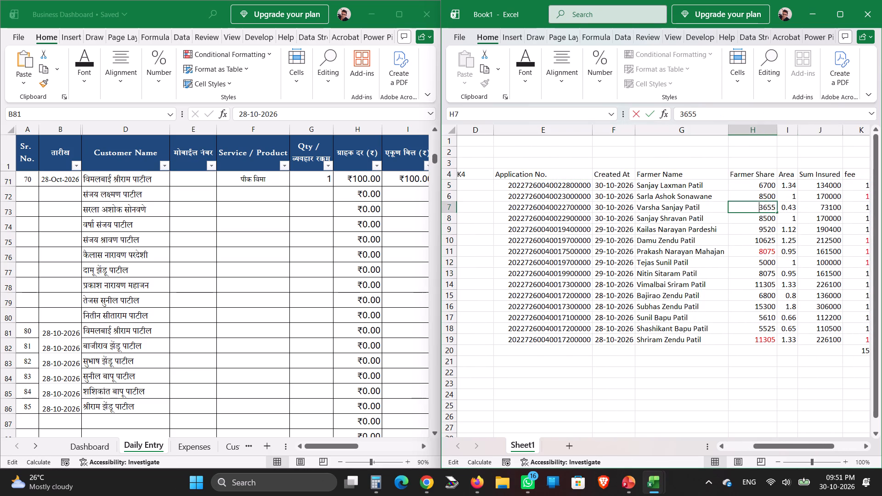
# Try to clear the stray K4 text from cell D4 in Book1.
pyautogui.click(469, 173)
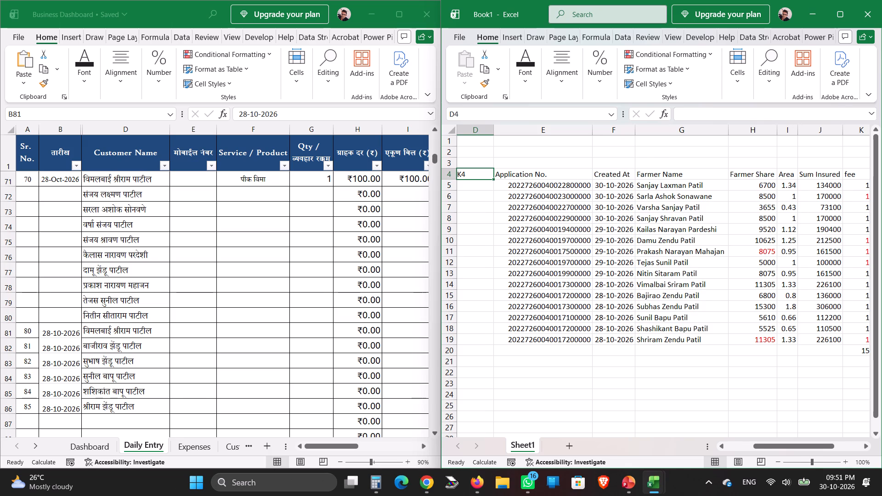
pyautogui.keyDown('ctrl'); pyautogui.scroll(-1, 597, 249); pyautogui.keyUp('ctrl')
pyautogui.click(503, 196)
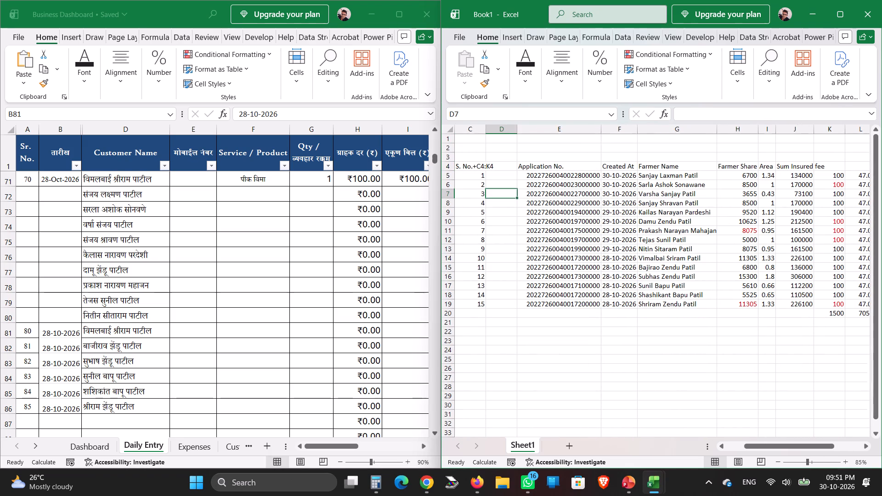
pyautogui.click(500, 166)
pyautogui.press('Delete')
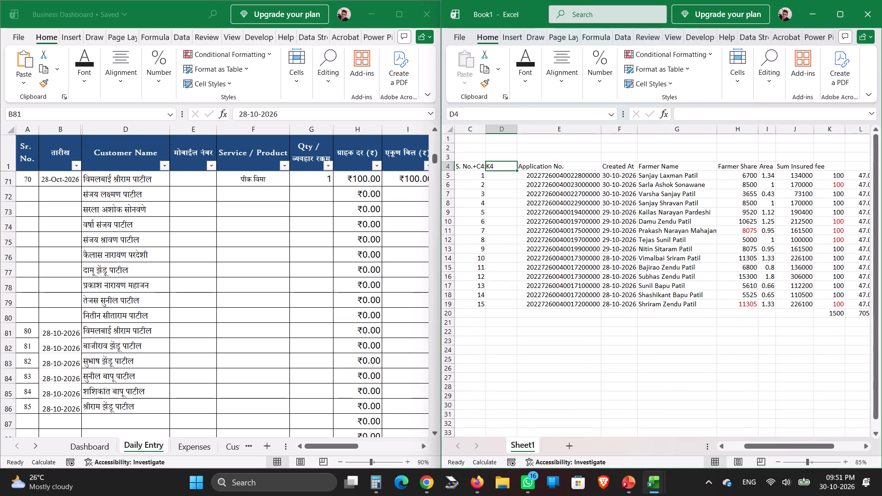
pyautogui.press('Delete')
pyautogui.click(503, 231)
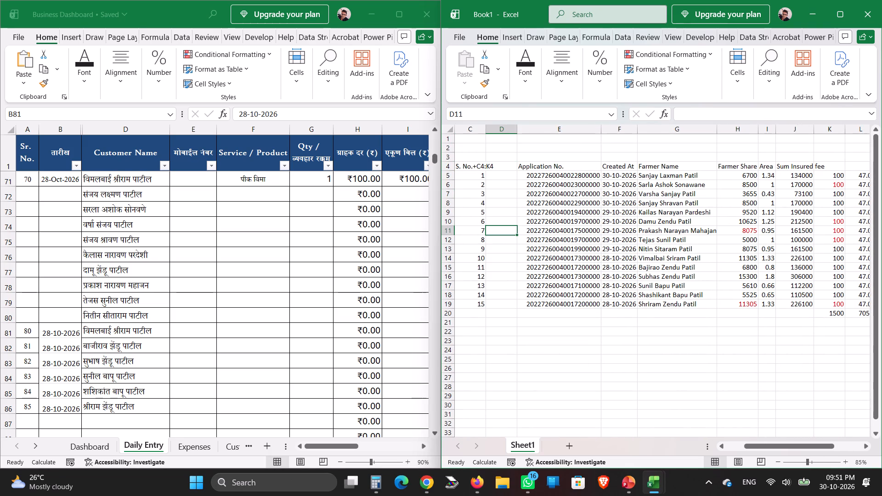
# Add filters to the Book1 header row, from C4 to K4.
pyautogui.click(470, 168)
pyautogui.doubleClick(484, 125)
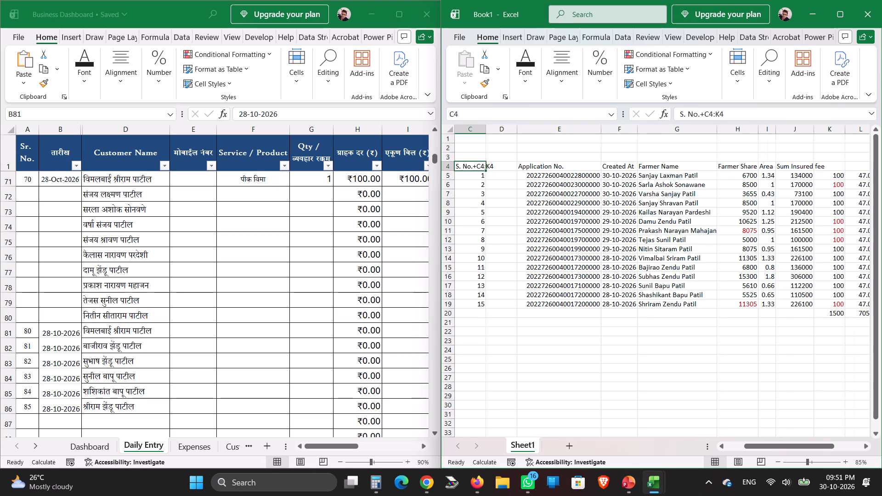
pyautogui.click(487, 184)
pyautogui.moveTo(472, 163); pyautogui.dragTo(804, 172)
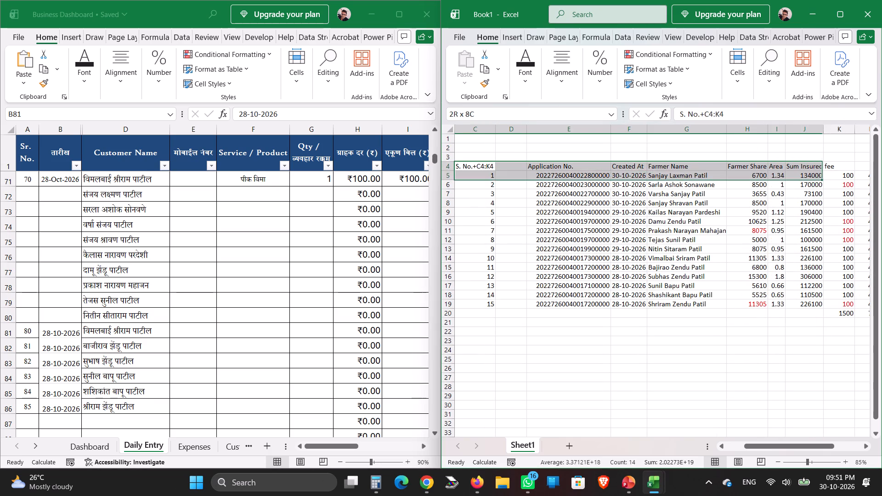
pyautogui.moveTo(804, 172); pyautogui.dragTo(844, 165)
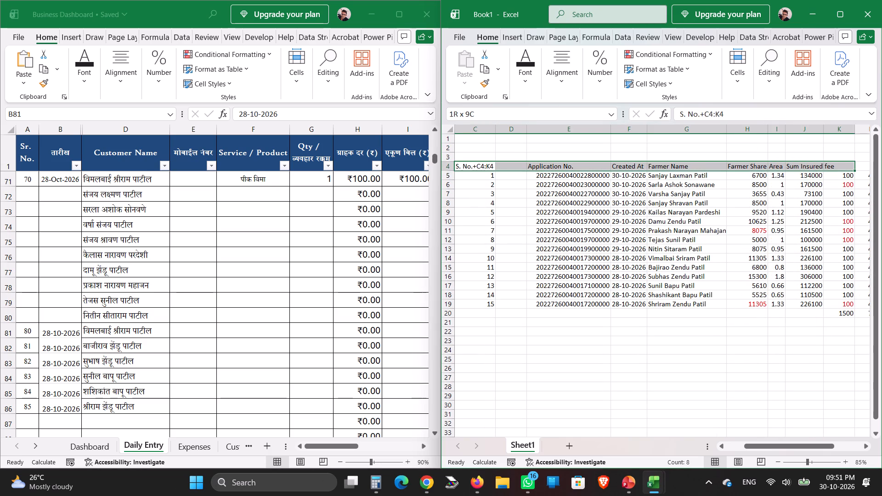
pyautogui.moveTo(844, 165); pyautogui.dragTo(870, 169)
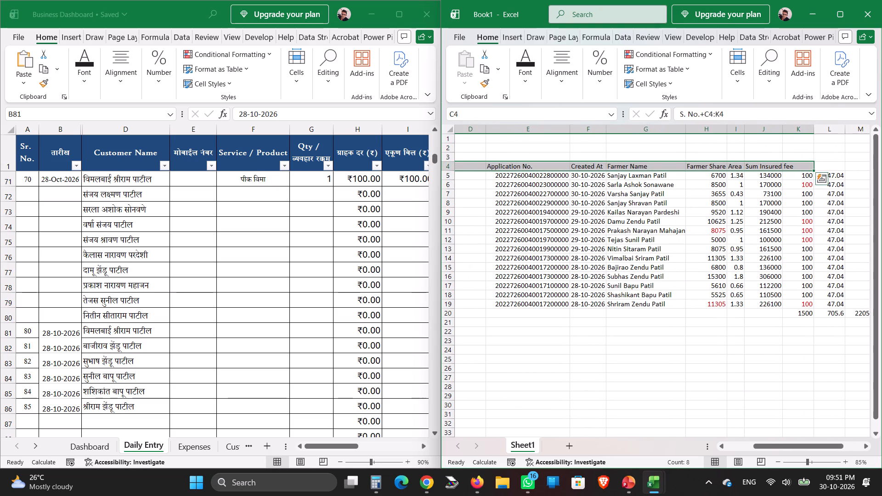
pyautogui.click(769, 81)
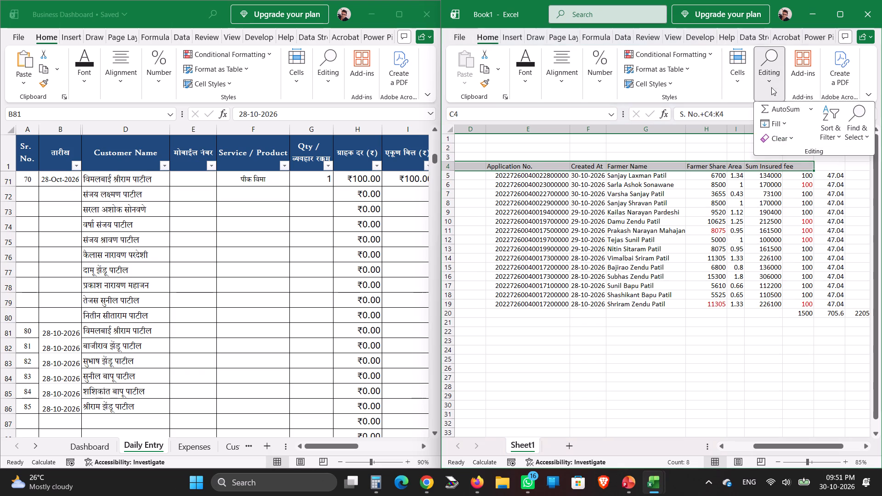
pyautogui.click(833, 130)
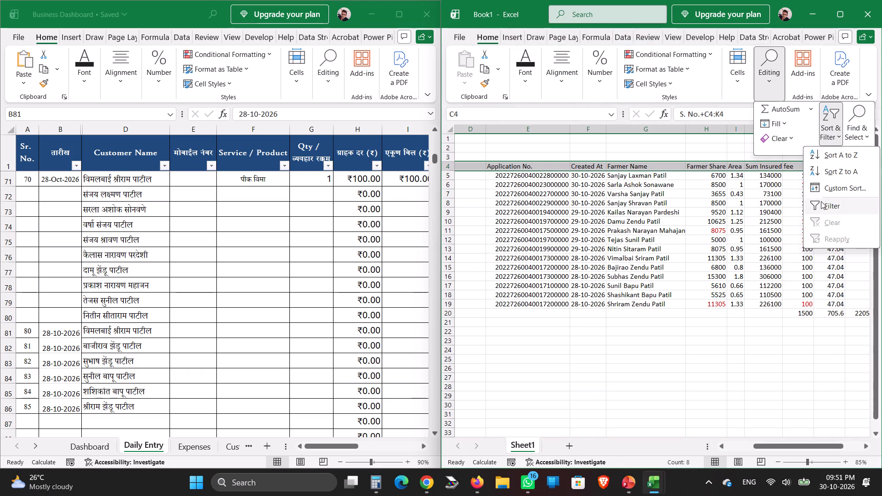
pyautogui.click(820, 203)
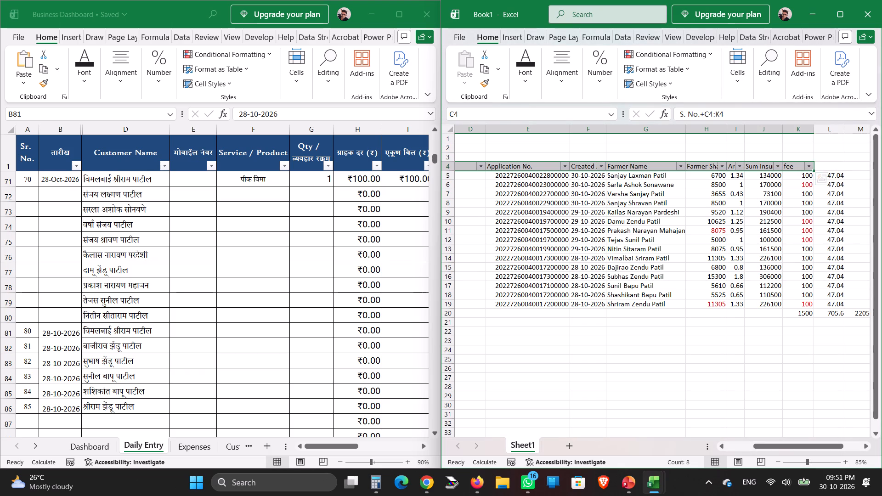
# Sort the Book1 applications by Created At from oldest to newest.
pyautogui.click(598, 164)
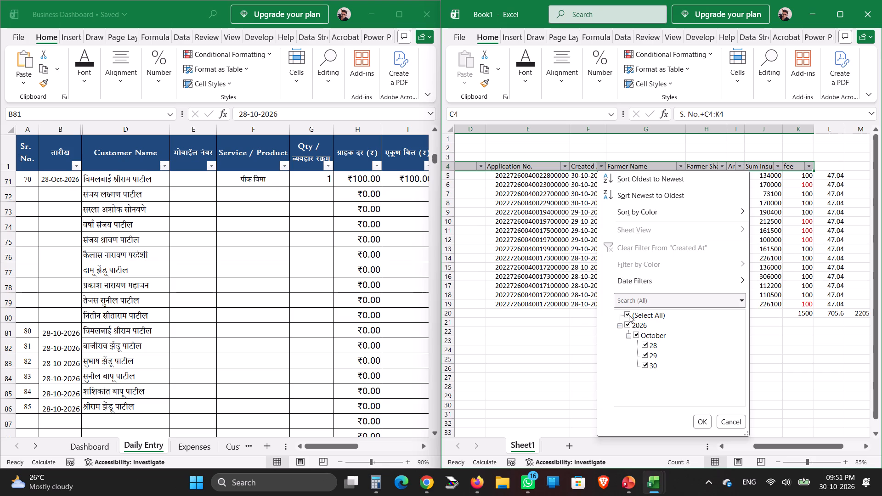
pyautogui.click(637, 183)
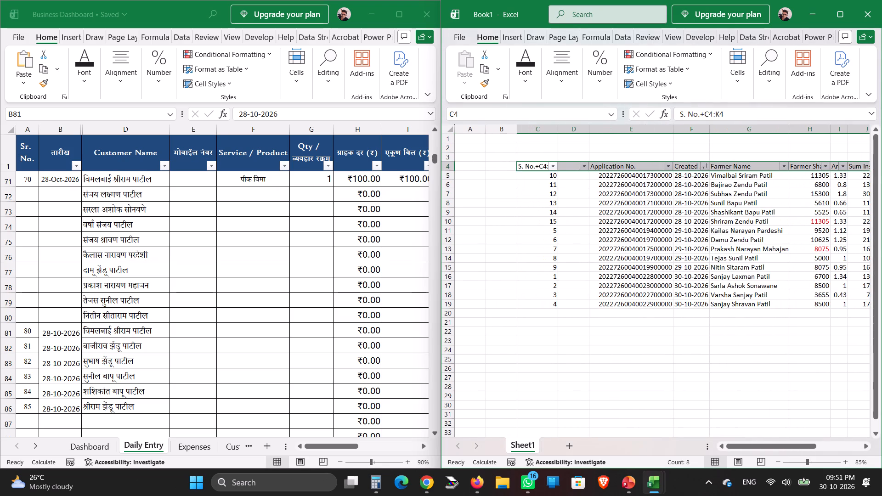
pyautogui.click(696, 197)
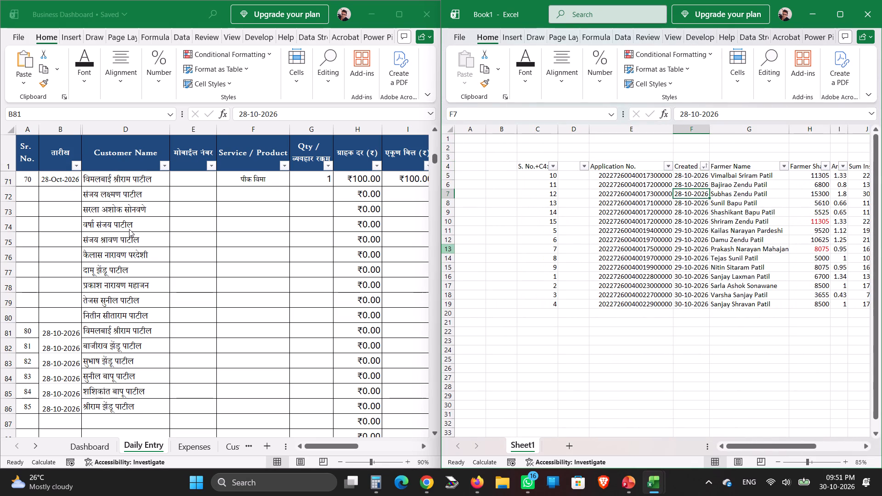
# Delete the Marathi customer names in D72:D86 of Daily Entry.
pyautogui.click(116, 192)
pyautogui.click(116, 192)
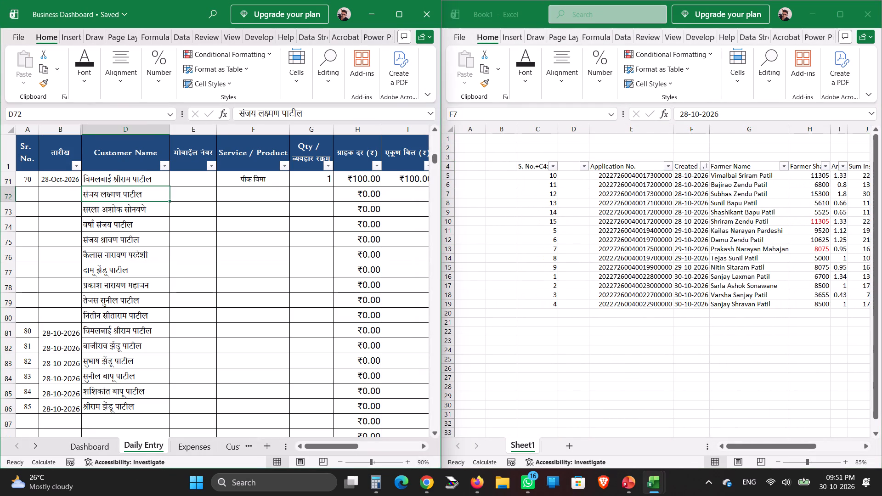
pyautogui.moveTo(116, 192); pyautogui.dragTo(121, 403)
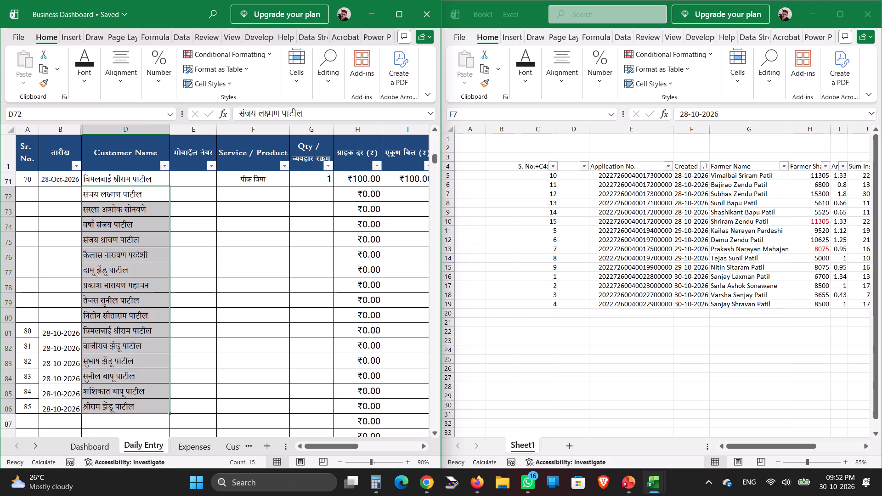
pyautogui.press('Delete')
pyautogui.click(73, 361)
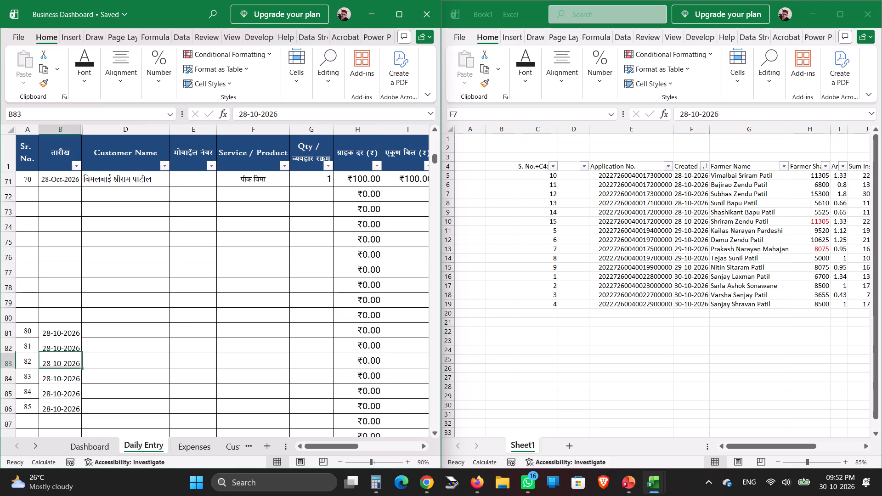
# Copy the sorted farmer names in G5:G19 of Book1 and translate them into Marathi in Google Translate, replacing the previous source list.
pyautogui.hotkey('alt', 'Tab')
pyautogui.hotkey('alt', 'Tab')
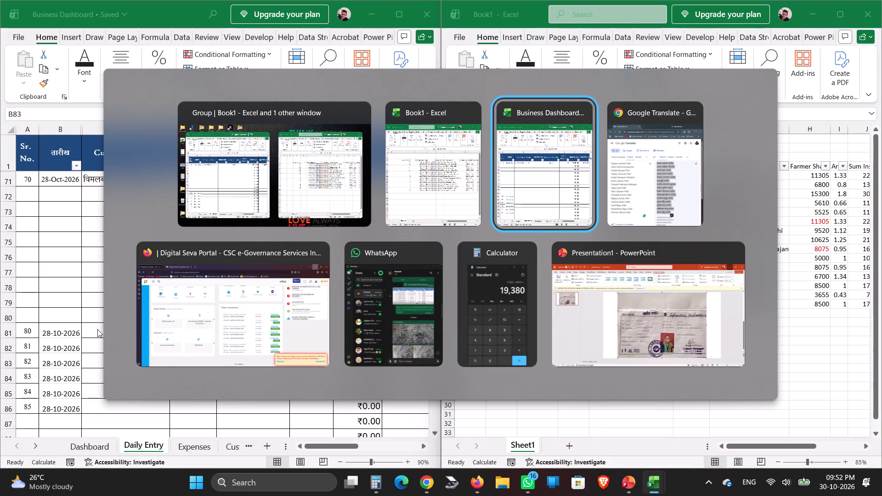
pyautogui.hotkey('alt', 'Tab')
pyautogui.hotkey('alt', 'Tab')
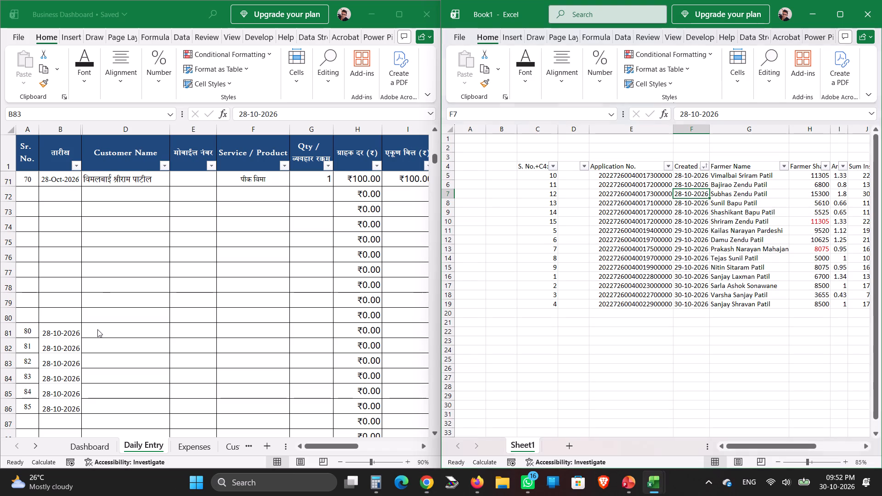
pyautogui.moveTo(760, 177); pyautogui.dragTo(744, 303)
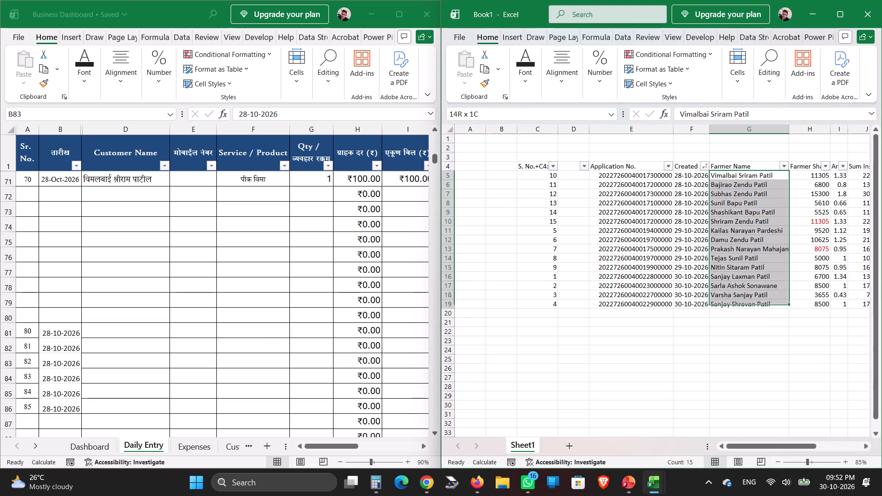
pyautogui.moveTo(744, 303); pyautogui.dragTo(744, 303)
pyautogui.hotkey('ctrl', 'c')
pyautogui.hotkey('alt', 'Tab')
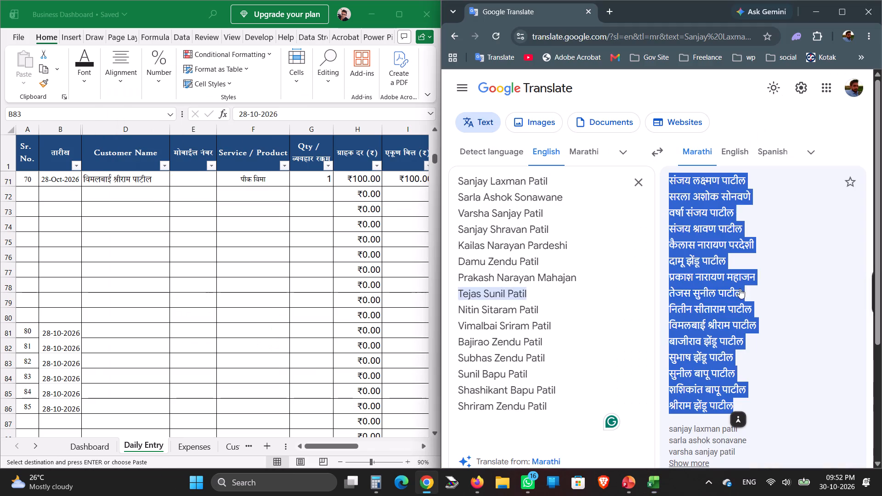
pyautogui.tripleClick(506, 178)
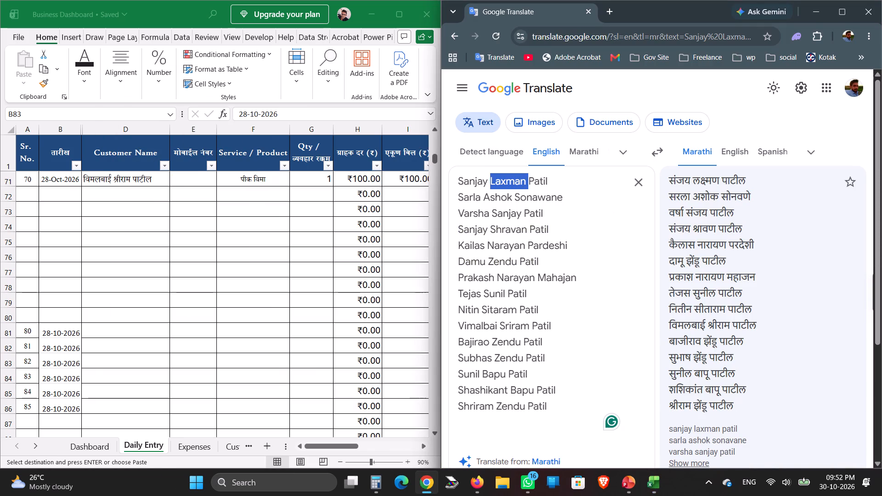
pyautogui.click(506, 178)
pyautogui.click(457, 175)
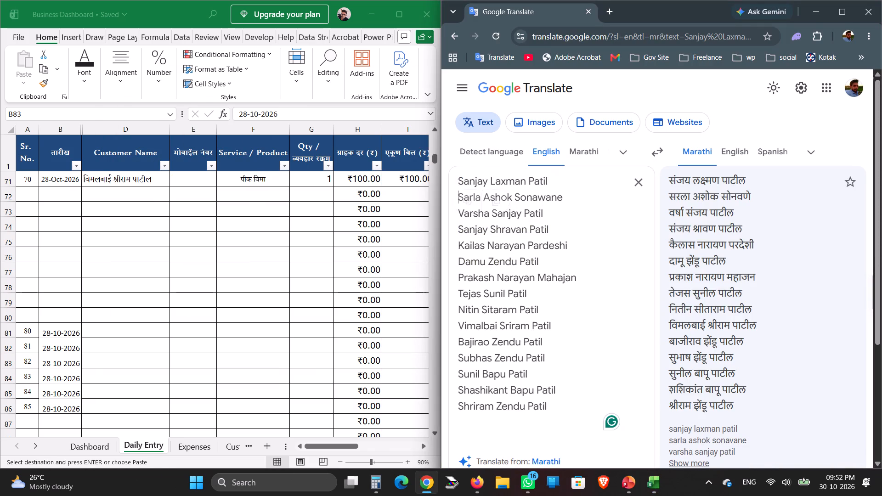
pyautogui.moveTo(459, 180); pyautogui.dragTo(556, 408)
pyautogui.hotkey('ctrl', 'v')
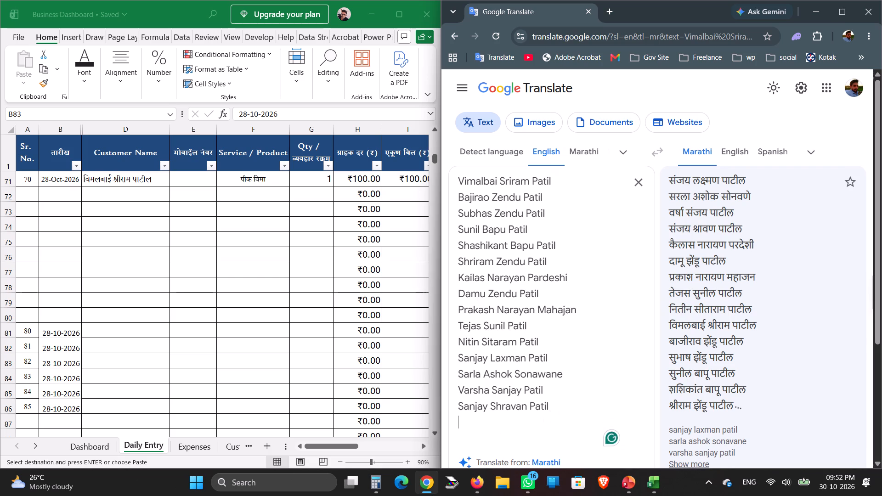
pyautogui.click(713, 395)
pyautogui.click(821, 369)
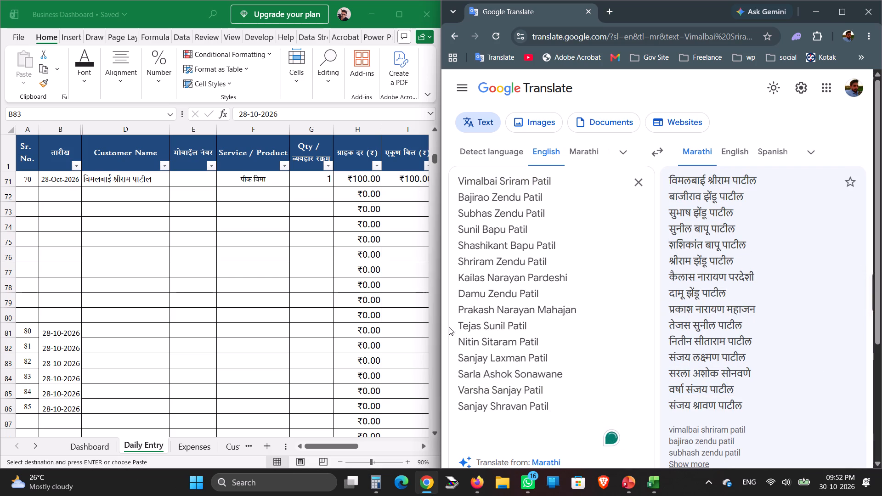
# Maximize the browser window and search Google Images for house painting in a new tab.
pyautogui.click(837, 11)
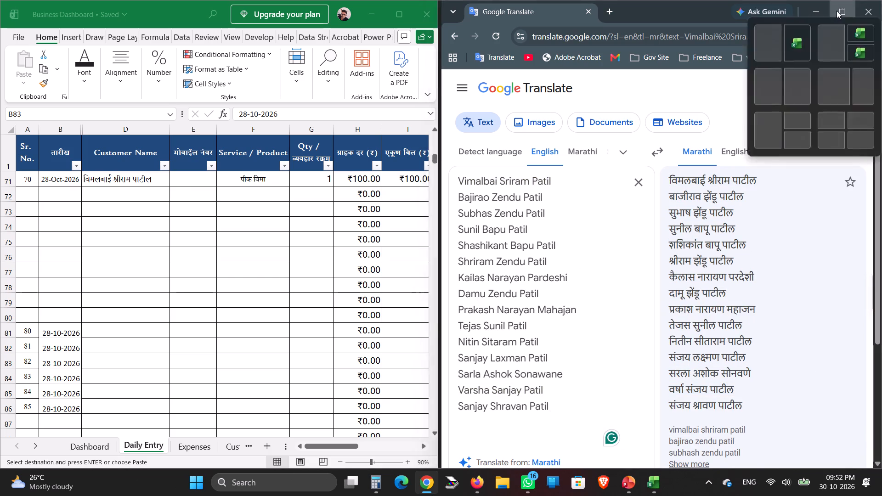
pyautogui.click(162, 11)
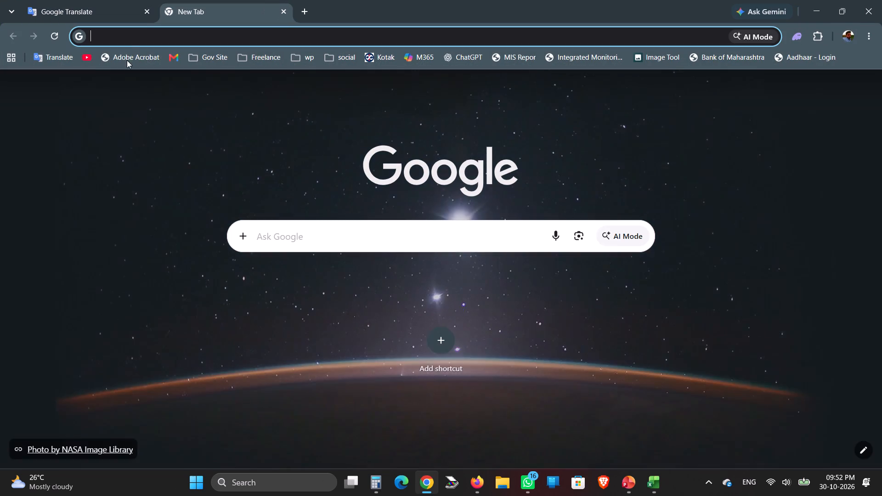
pyautogui.write('house')
pyautogui.press('space')
pyautogui.write('pa')
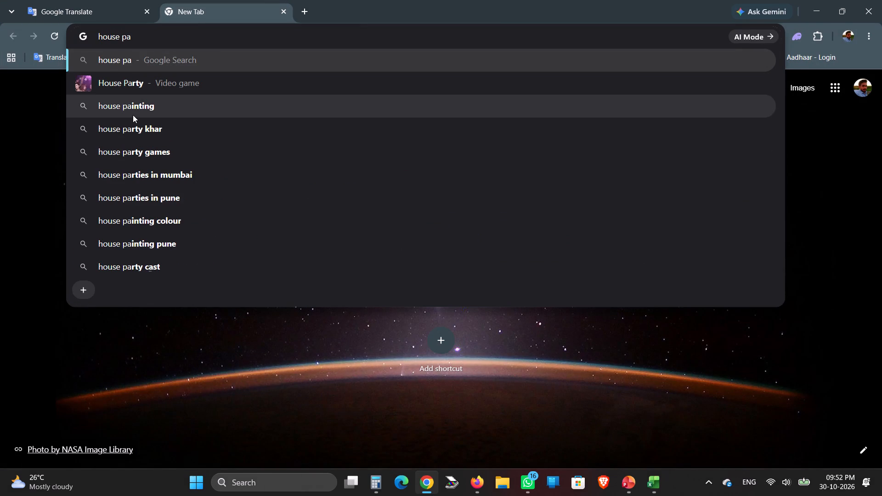
pyautogui.click(133, 115)
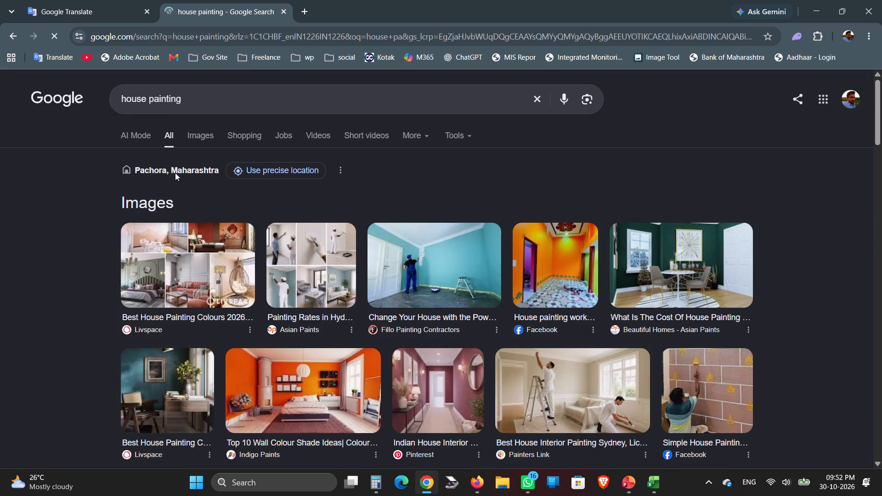
pyautogui.click(202, 136)
# Refine the image search to house painting drawing and narrow the results to the Kid category.
pyautogui.click(194, 100)
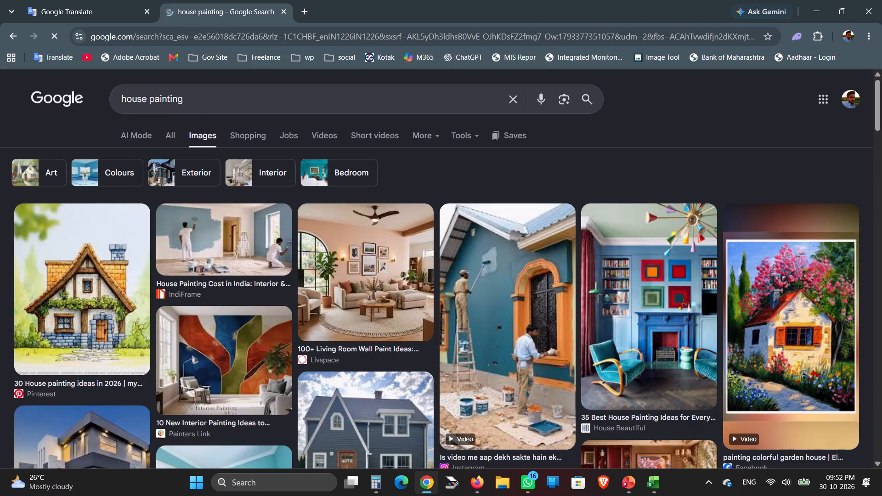
pyautogui.press('space')
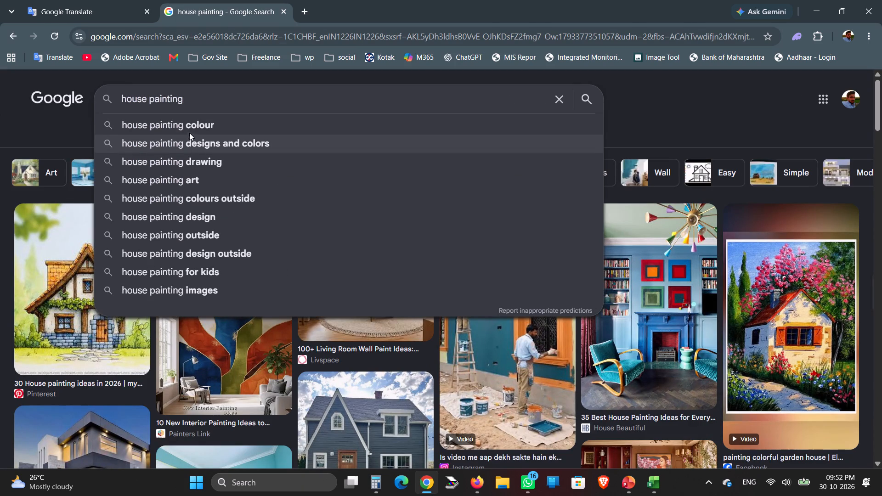
pyautogui.click(188, 155)
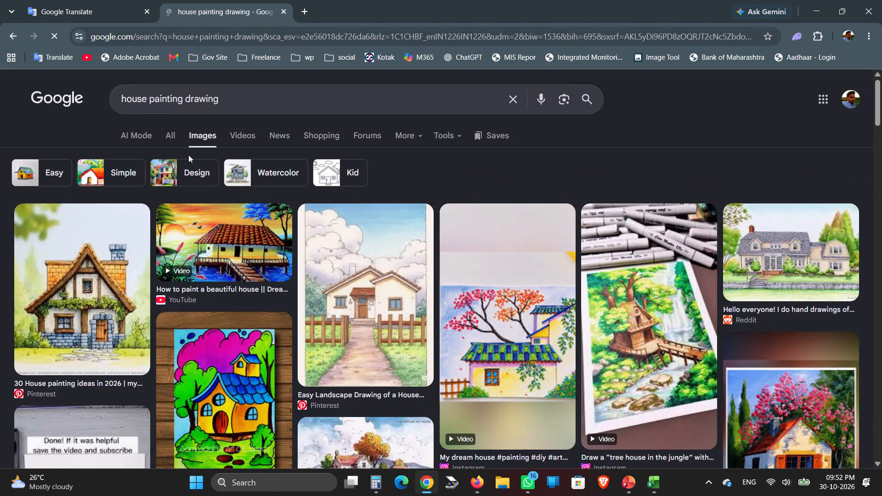
pyautogui.click(339, 175)
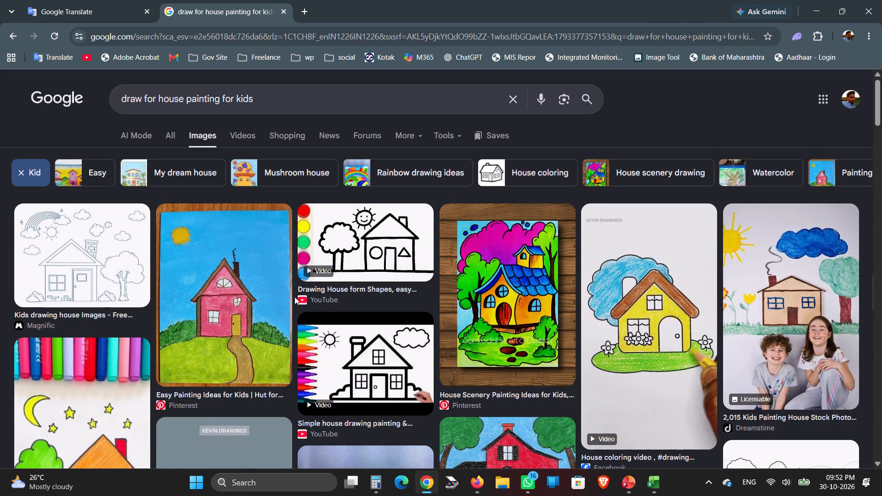
# Browse the children's house drawing results for a suitable picture.
pyautogui.scroll(-1, 293, 290)
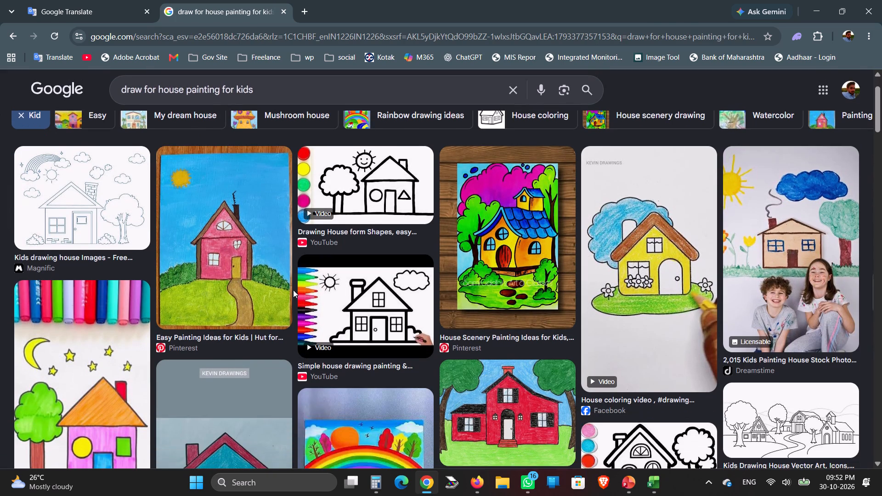
pyautogui.scroll(-10, 293, 290)
pyautogui.scroll(1, 293, 290)
pyautogui.scroll(-5, 293, 290)
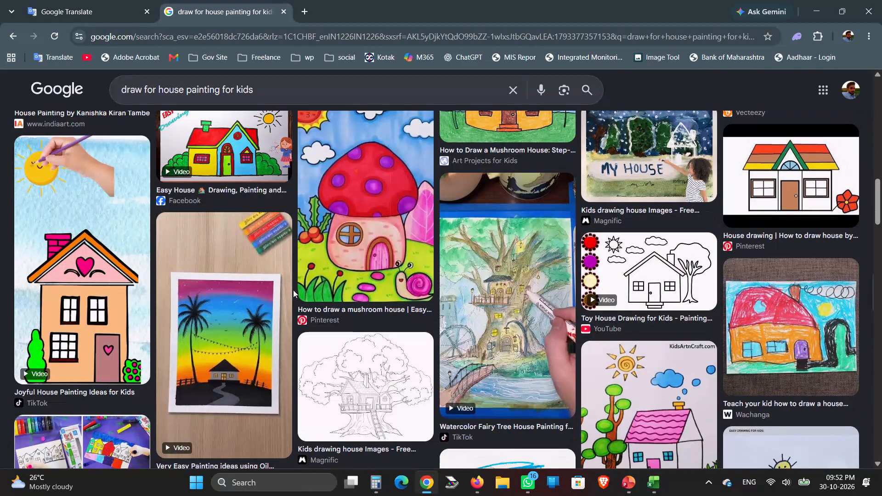
pyautogui.scroll(-6, 293, 290)
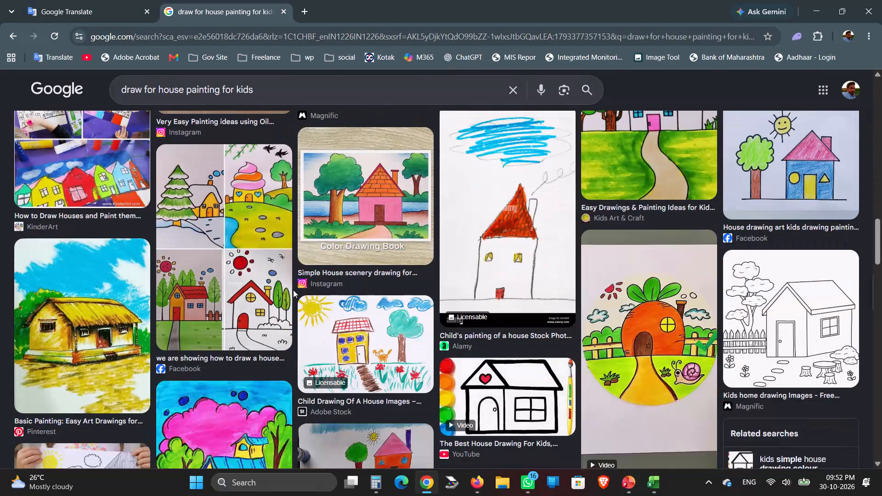
pyautogui.scroll(-8, 293, 290)
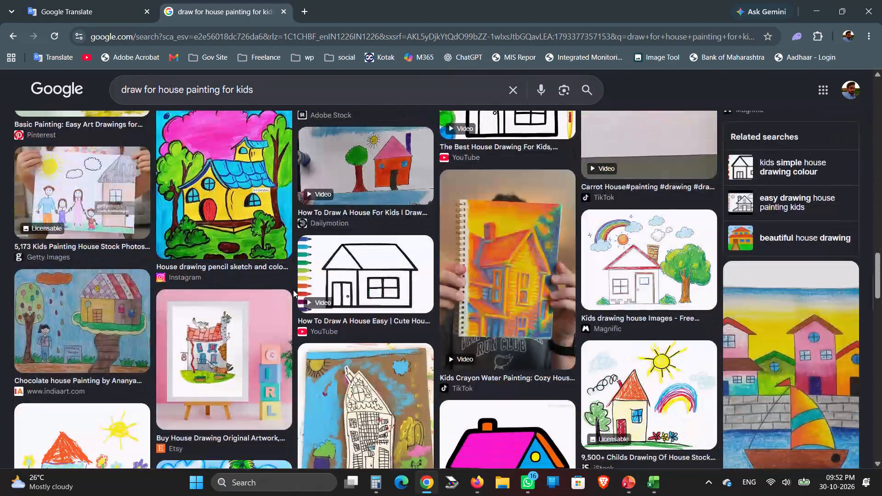
pyautogui.scroll(-3, 293, 290)
pyautogui.scroll(20, 209, 206)
pyautogui.scroll(2, 209, 206)
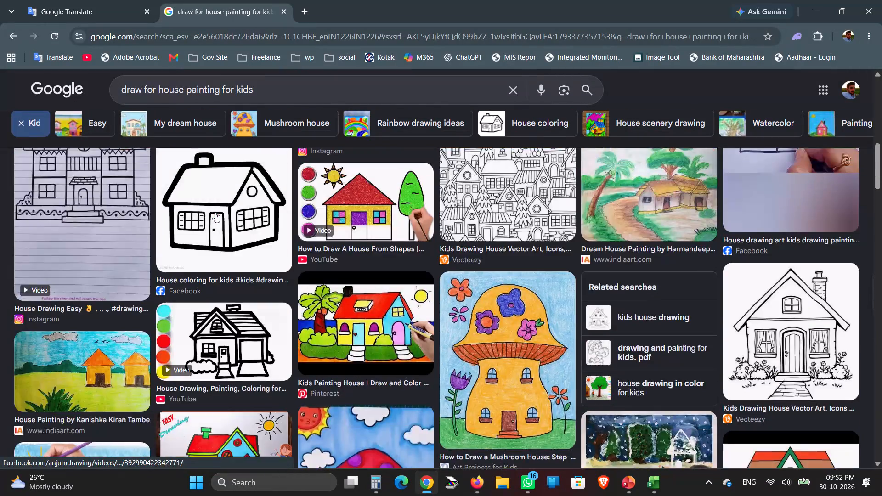
pyautogui.scroll(17, 215, 212)
# Narrow the images to House coloring and copy the Magnific outline drawing of a house with a rainbow and tree.
pyautogui.click(523, 175)
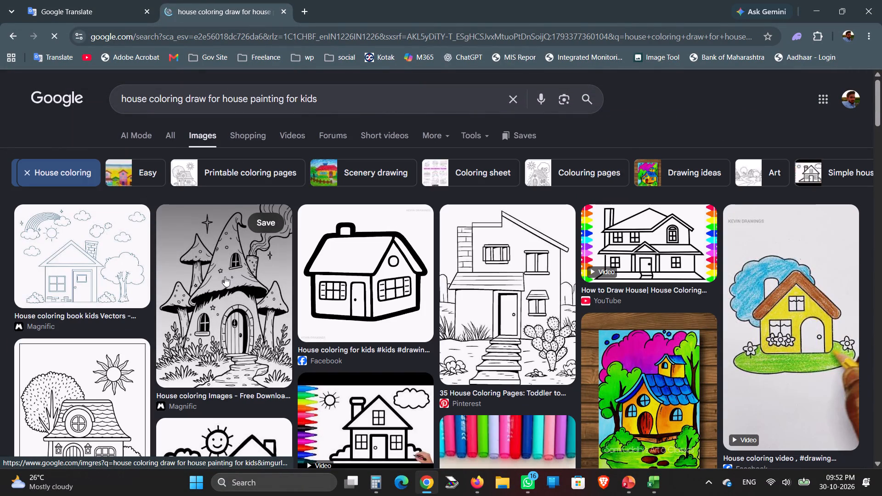
pyautogui.click(103, 249)
pyautogui.scroll(-3, 706, 289)
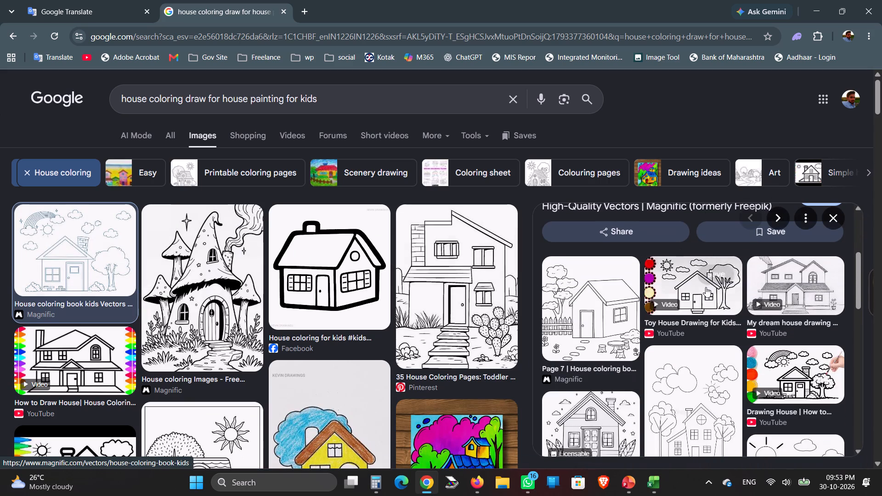
pyautogui.scroll(4, 601, 306)
pyautogui.rightClick(673, 275)
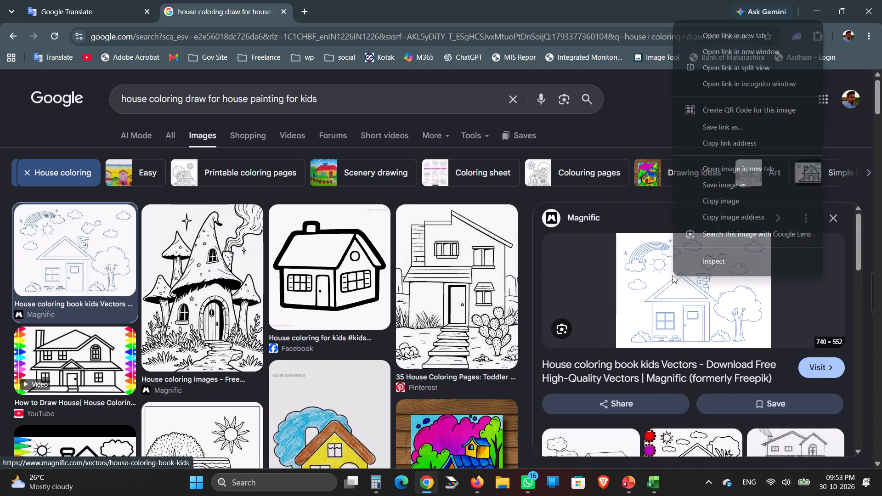
pyautogui.click(722, 197)
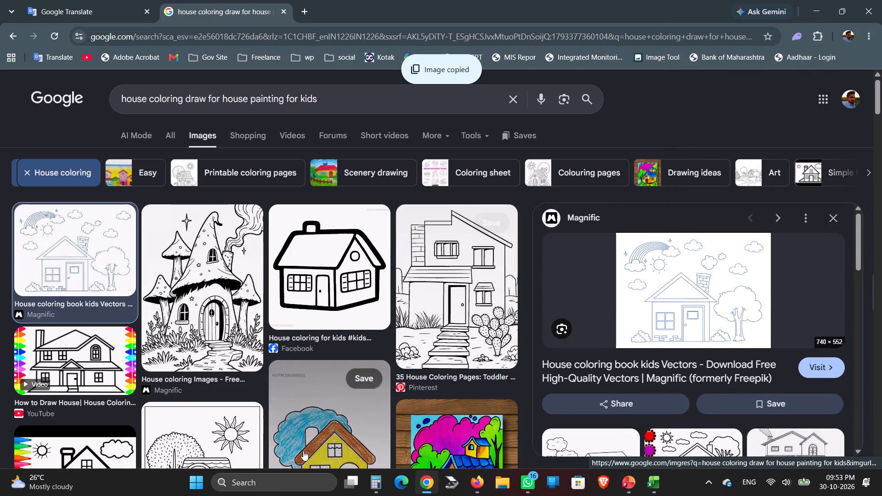
# Launch Word, dismiss the missing-file message and maximize the blank document.
pyautogui.click(196, 479)
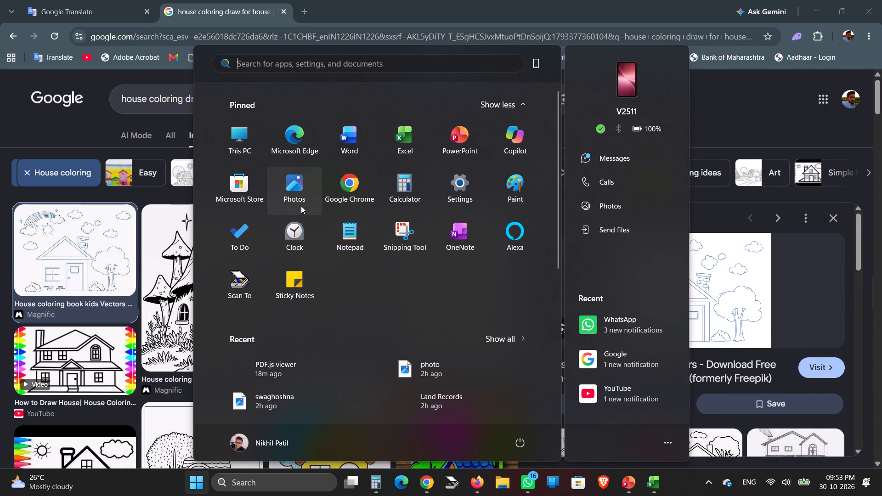
pyautogui.click(347, 144)
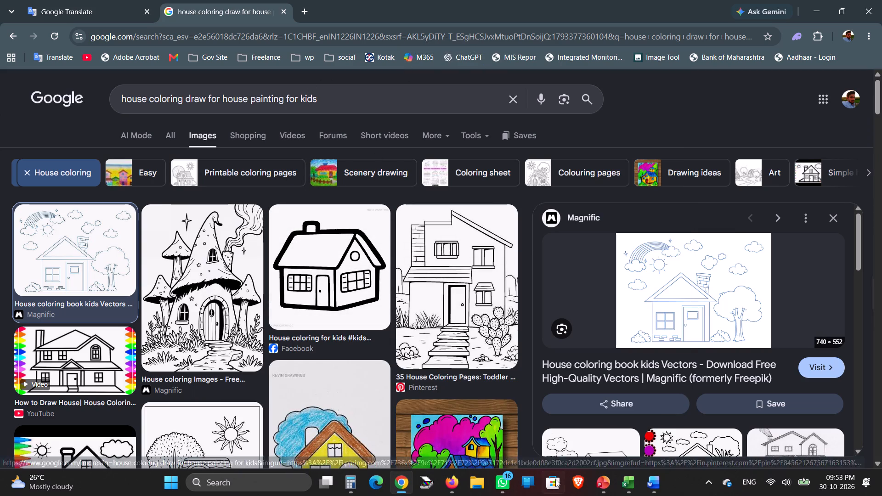
pyautogui.click(663, 493)
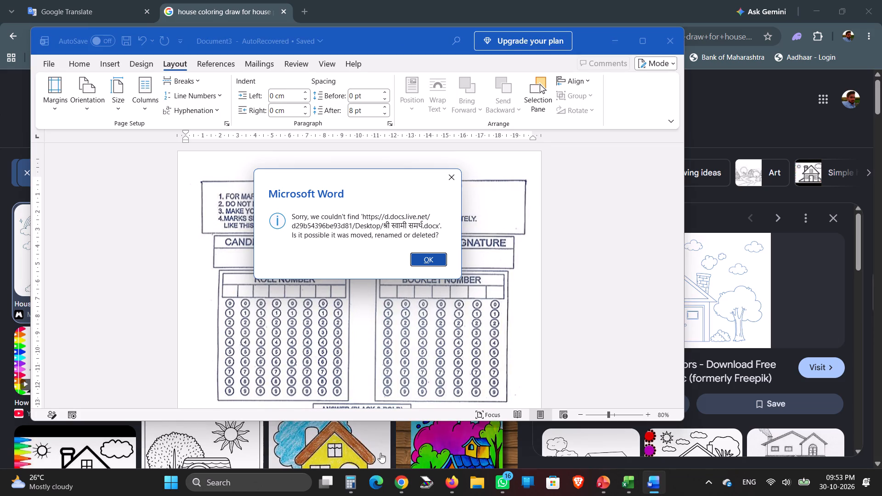
pyautogui.click(454, 180)
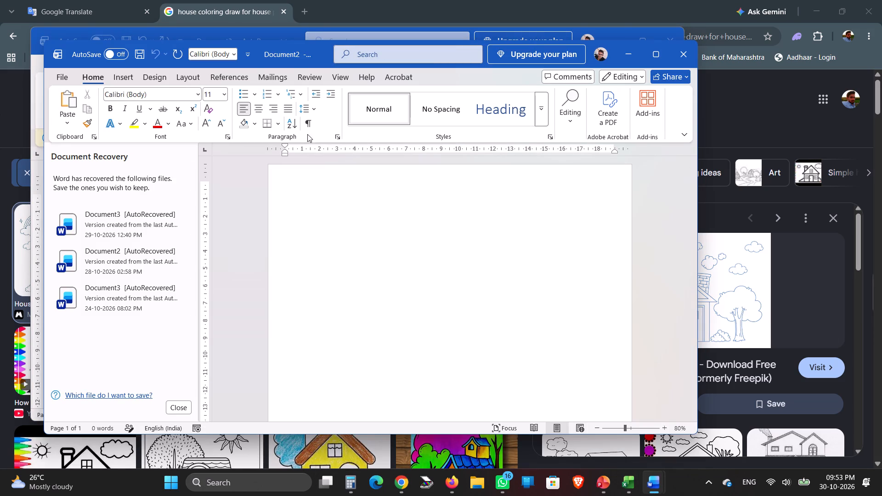
pyautogui.click(651, 53)
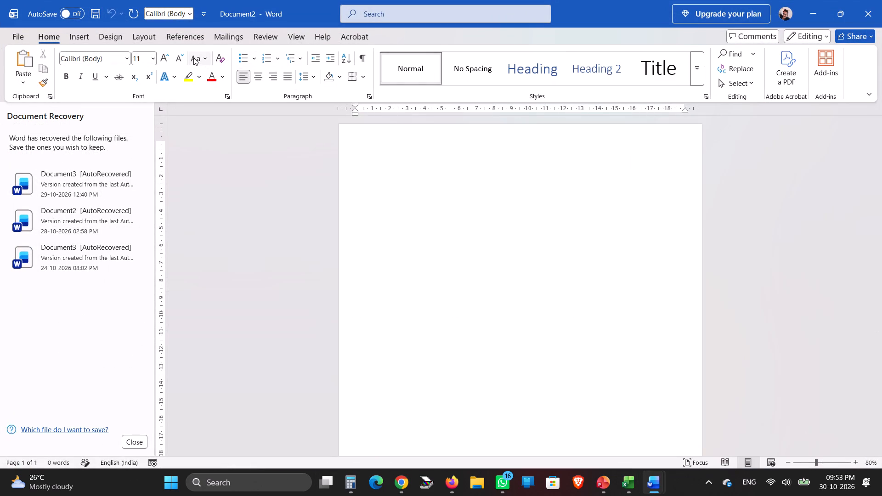
# Set the blank document's page orientation to landscape.
pyautogui.click(135, 39)
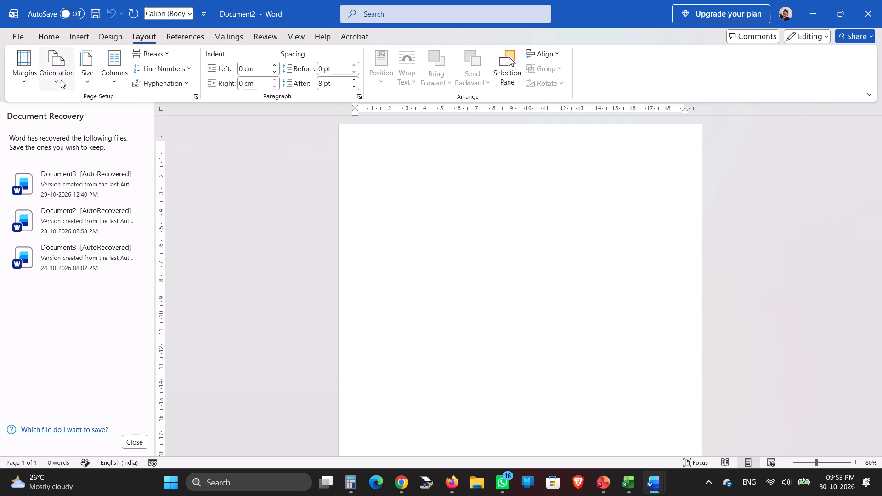
pyautogui.click(59, 78)
pyautogui.click(79, 139)
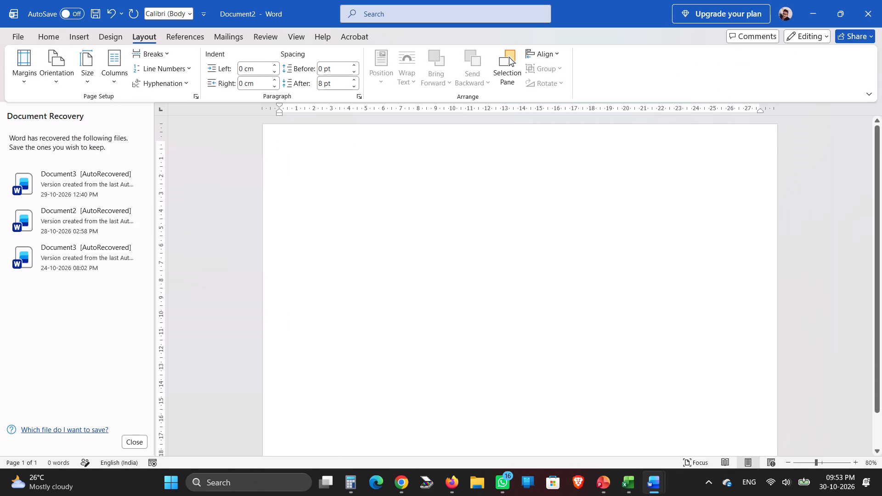
# Paste the copied house drawing into the landscape page.
pyautogui.hotkey('ctrl', 'v')
# Resize the pasted house drawing on the page from its lower corner.
pyautogui.click(455, 243)
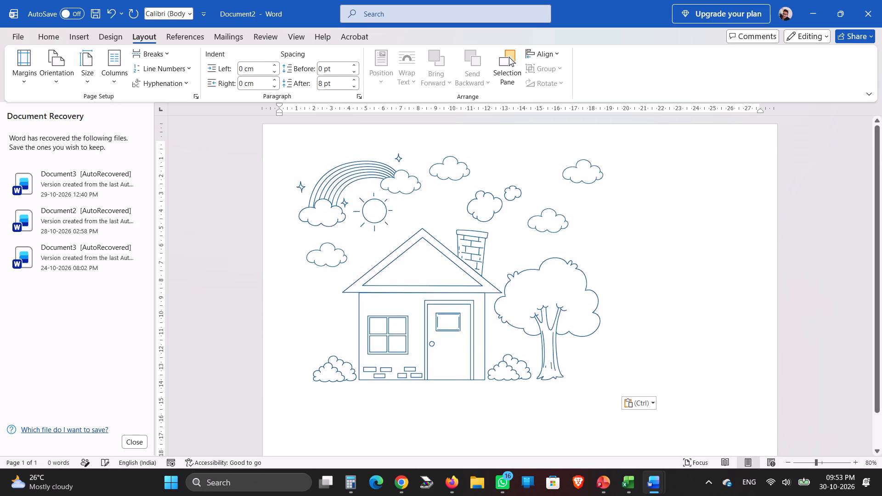
pyautogui.scroll(-2, 510, 253)
pyautogui.click(617, 353)
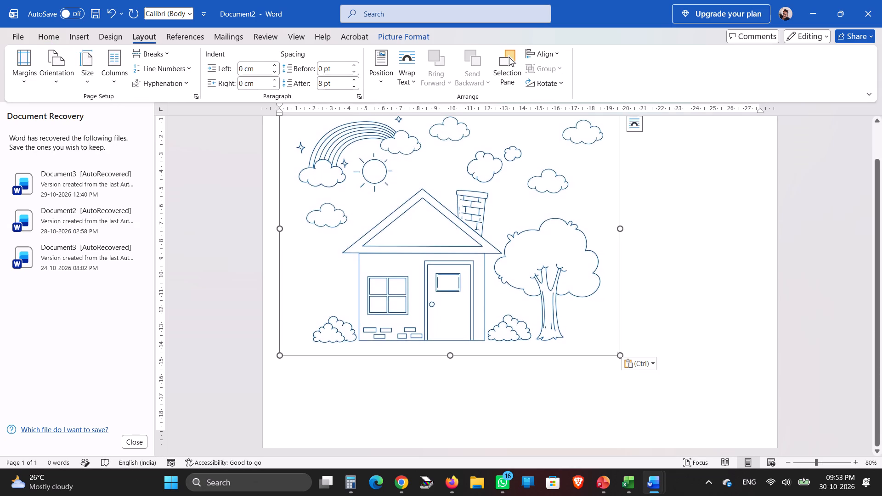